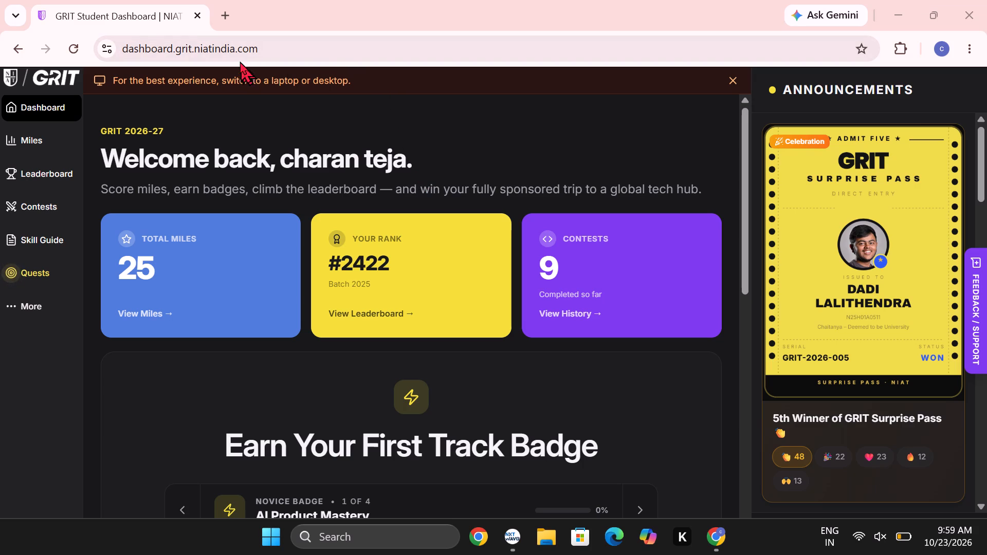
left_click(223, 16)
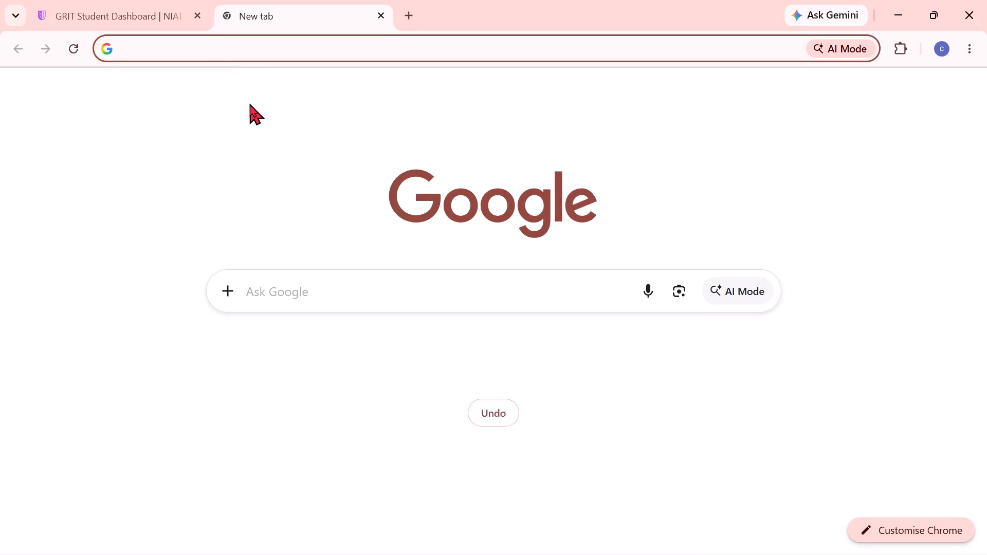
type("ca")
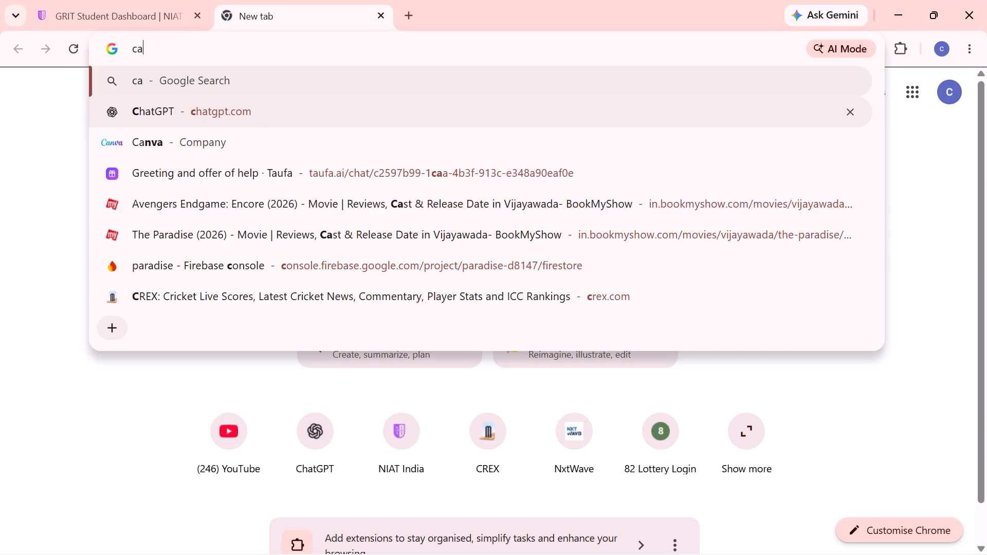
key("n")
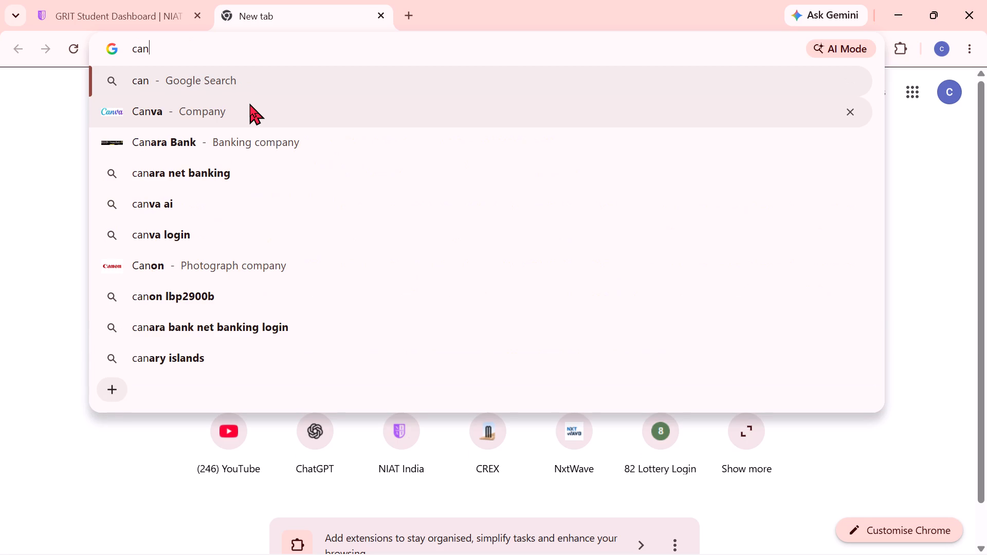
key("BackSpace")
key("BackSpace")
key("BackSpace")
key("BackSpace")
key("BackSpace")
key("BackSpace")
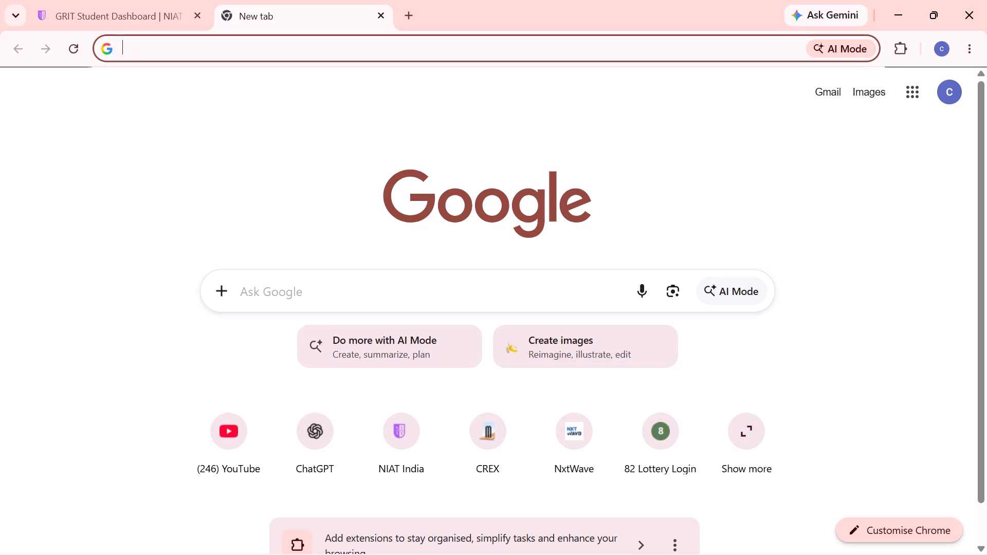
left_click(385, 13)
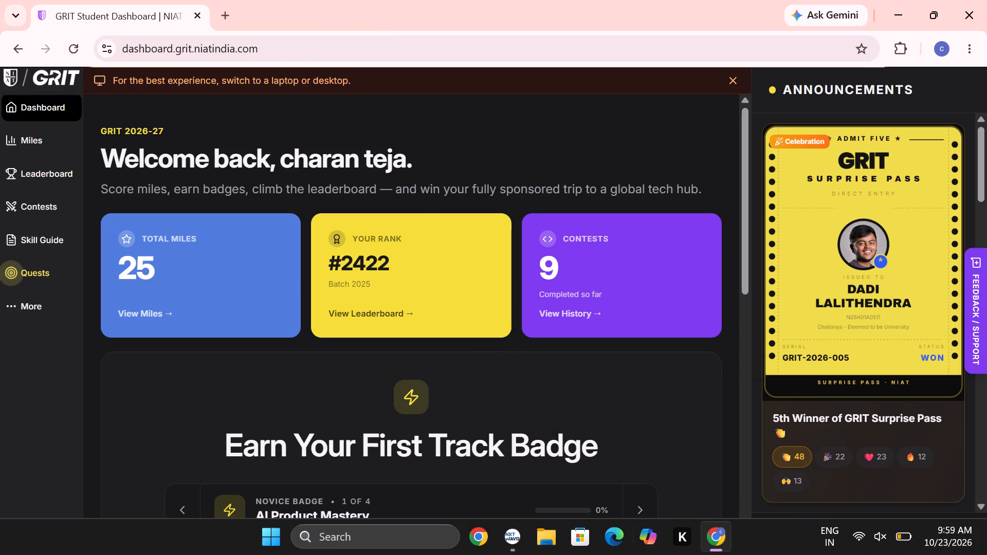
Switch from the GRIT dashboard window to Google Chrome for working on the Canva site.
left_click(478, 546)
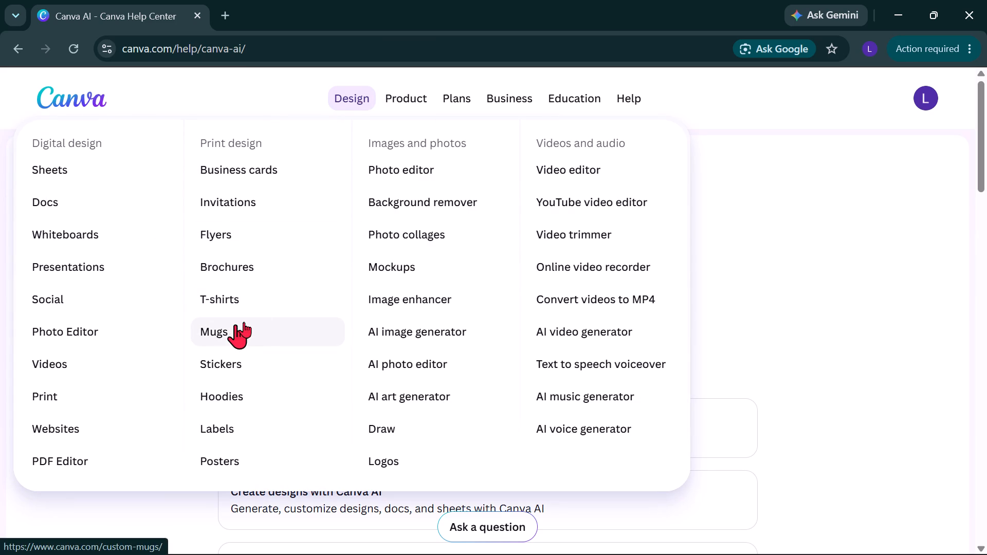
left_click(232, 459)
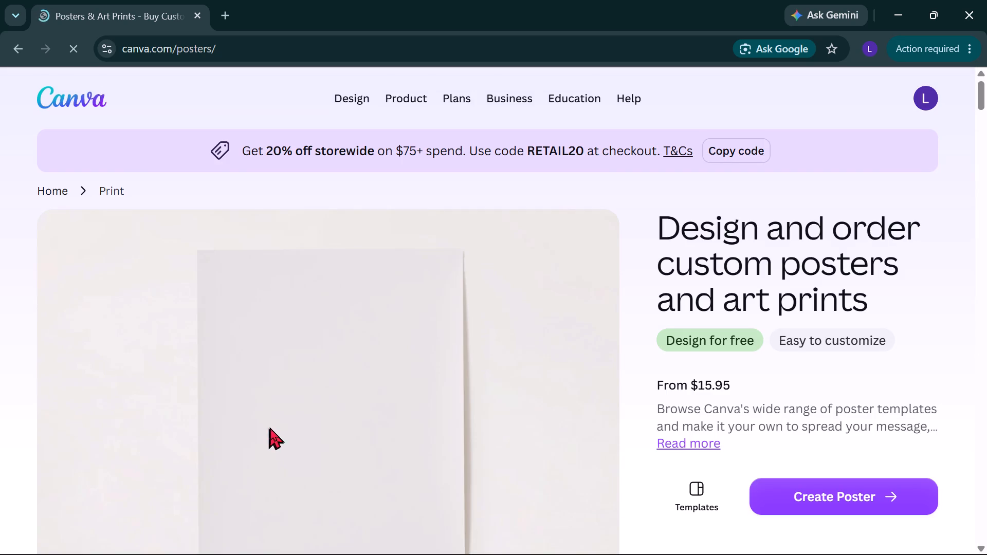
Browse the poster templates and open the beige retro Highway movie poster with the car for editing.
scroll(344, 391, "down", 4)
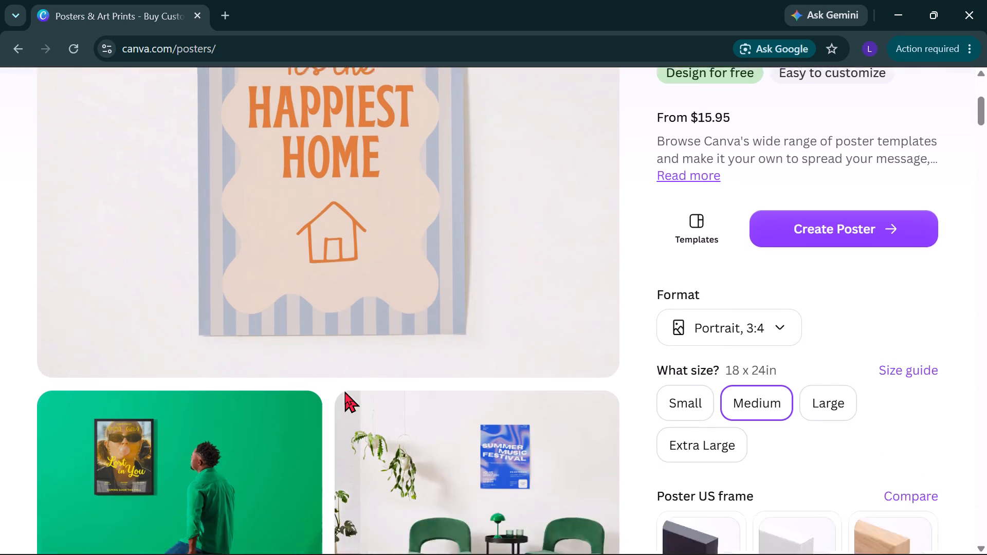
scroll(344, 391, "down", 9)
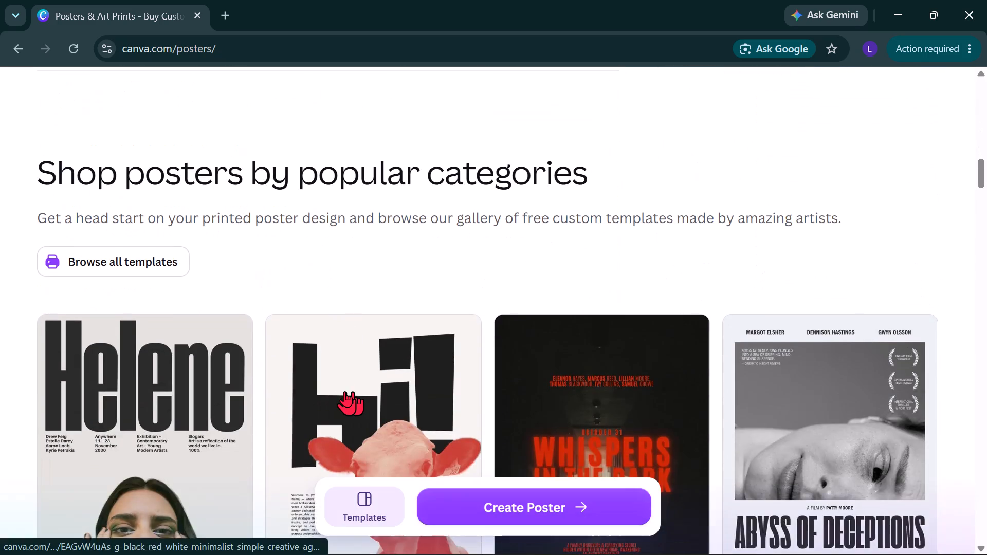
scroll(344, 391, "down", 8)
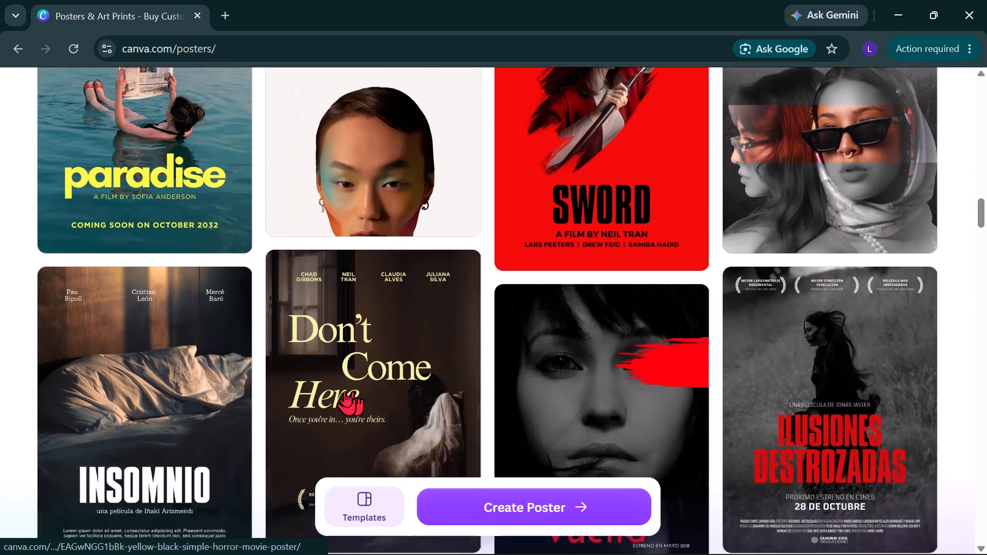
scroll(344, 391, "down", 5)
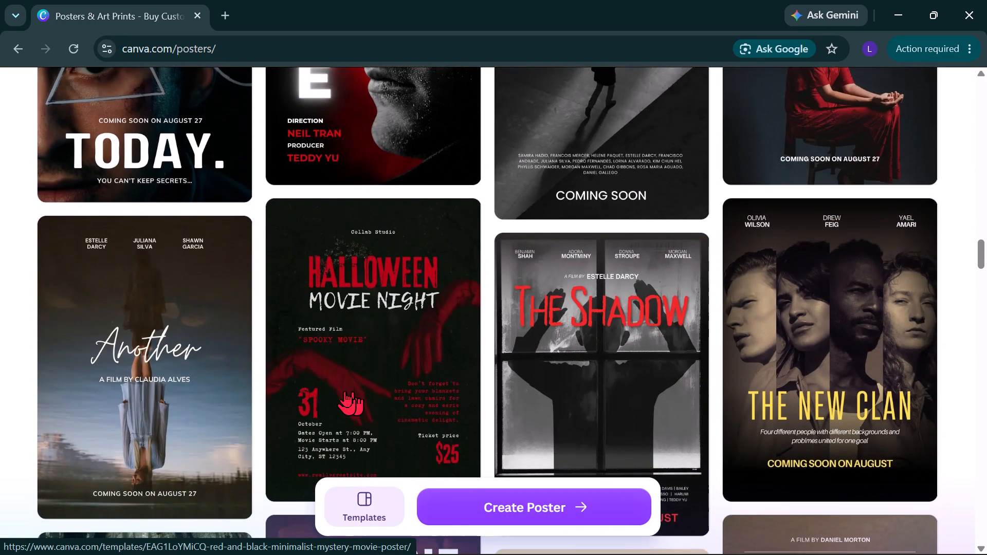
scroll(344, 391, "down", 5)
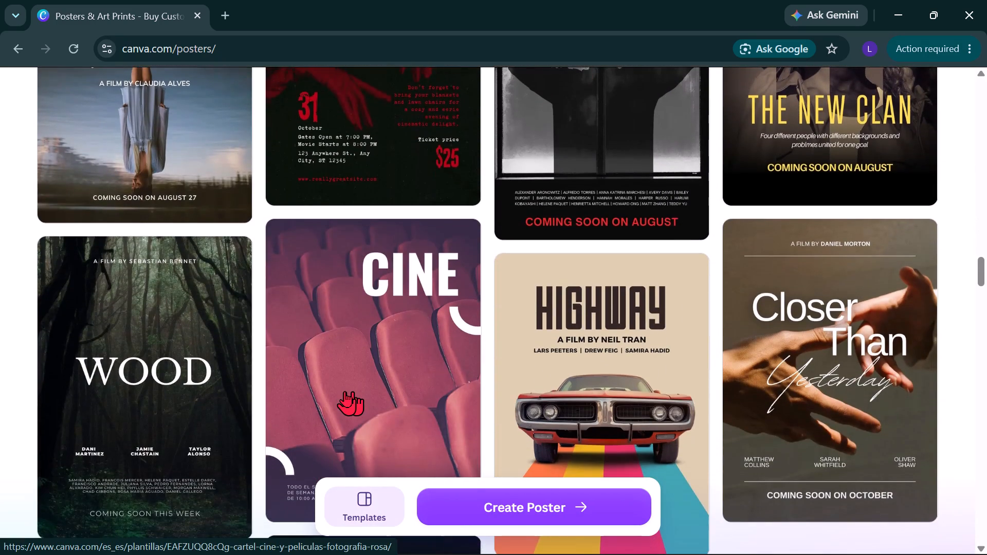
scroll(344, 391, "down", 2)
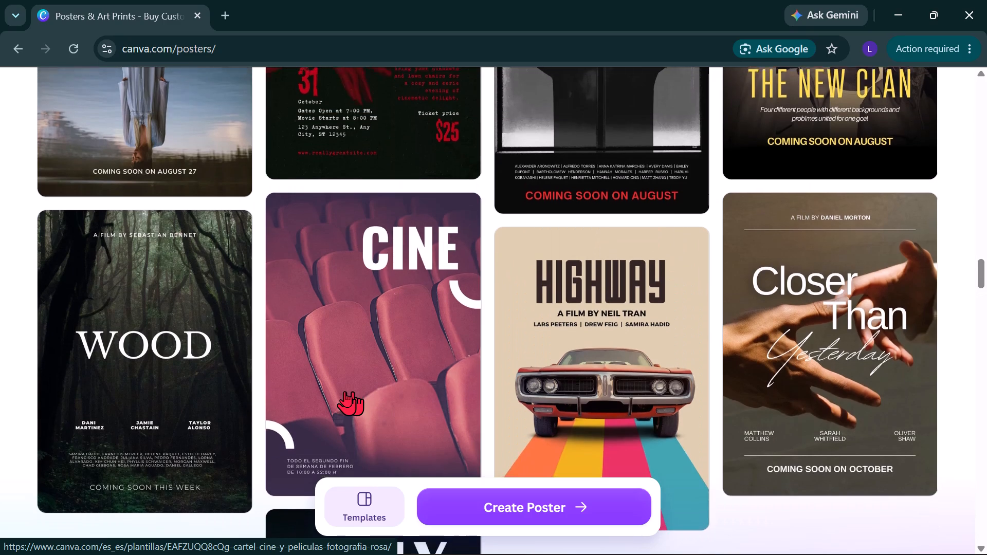
scroll(344, 391, "down", 1)
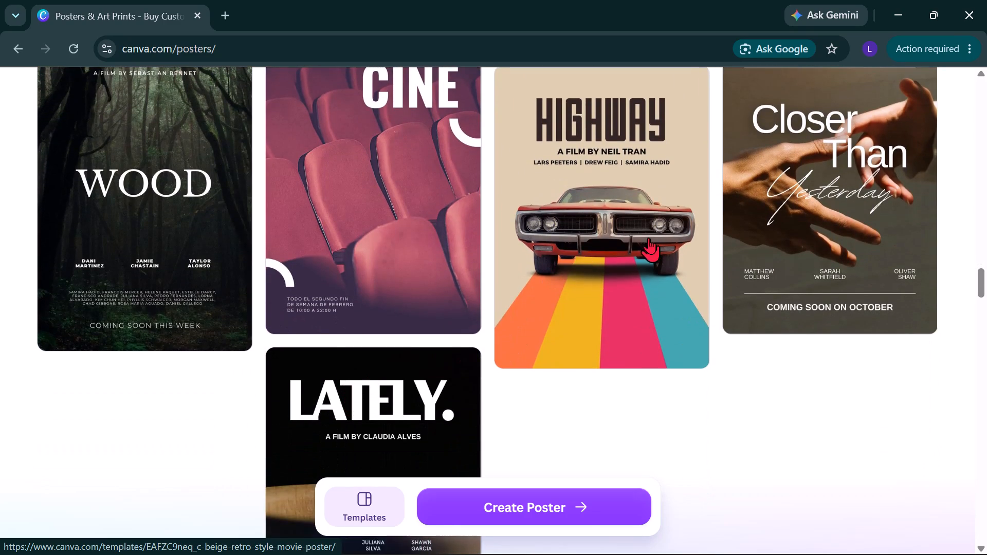
scroll(563, 301, "up", 3)
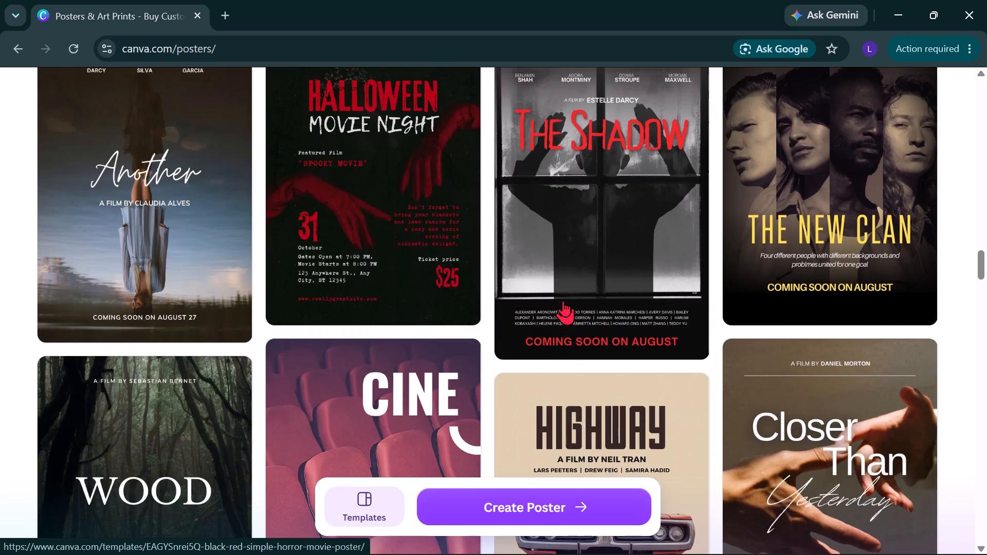
scroll(563, 301, "up", 4)
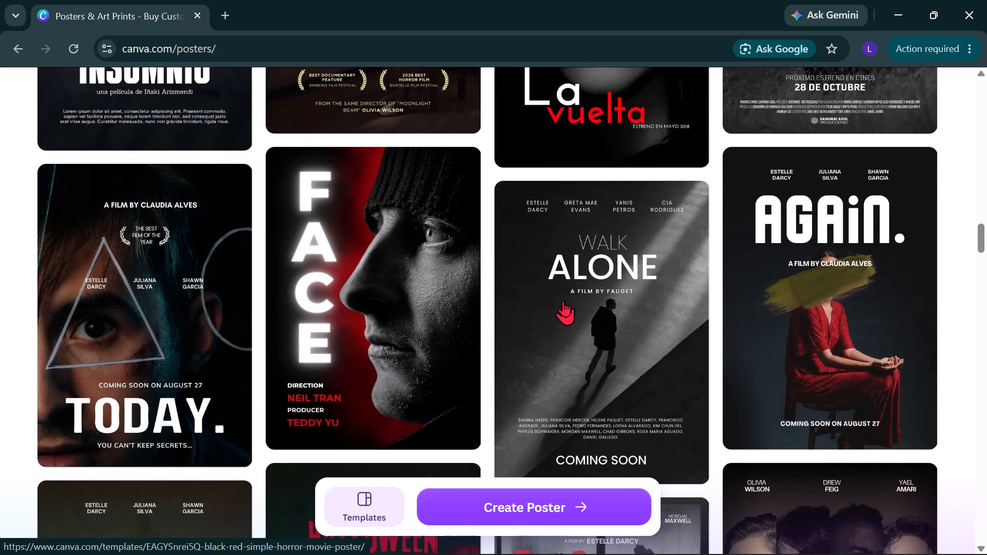
scroll(563, 301, "up", 1)
scroll(588, 371, "down", 6)
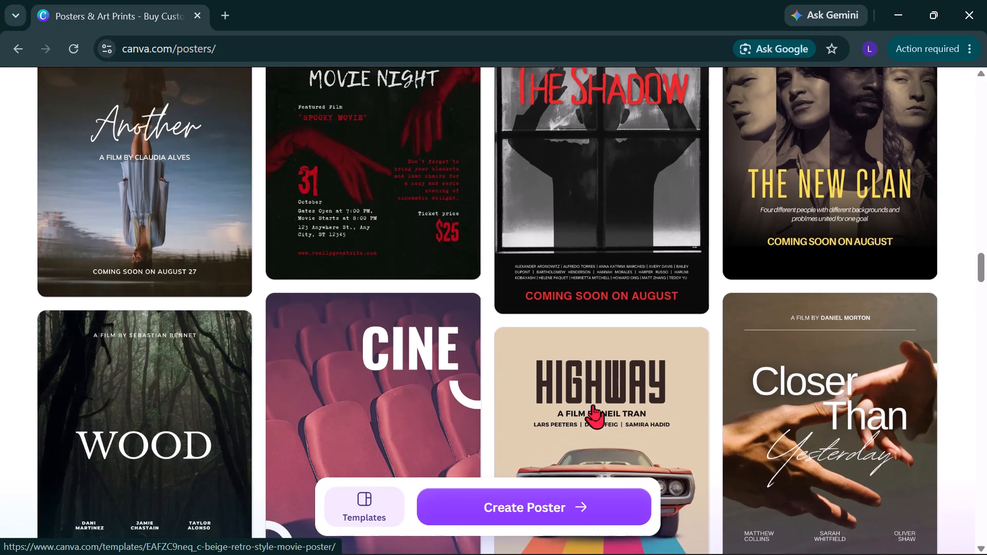
scroll(623, 314, "down", 1)
left_click(623, 314)
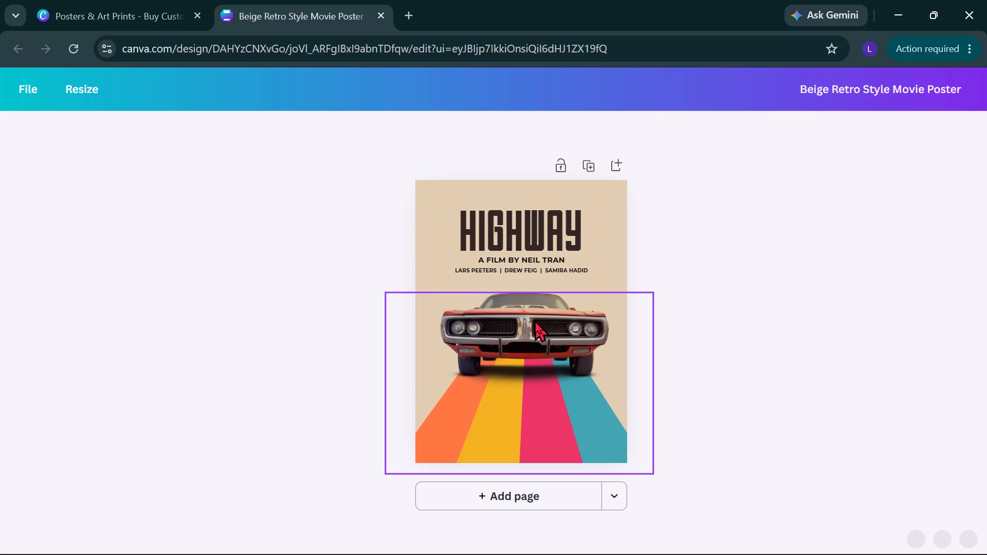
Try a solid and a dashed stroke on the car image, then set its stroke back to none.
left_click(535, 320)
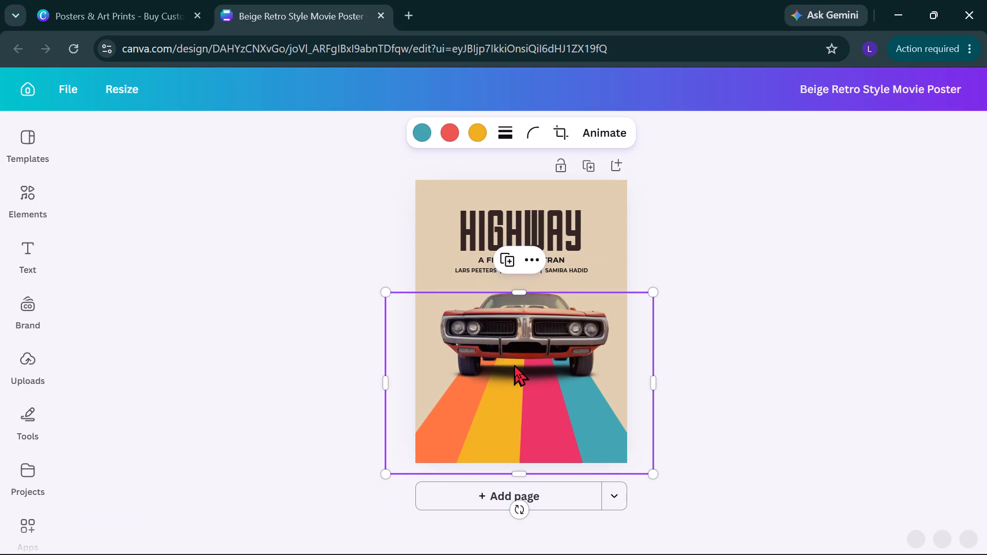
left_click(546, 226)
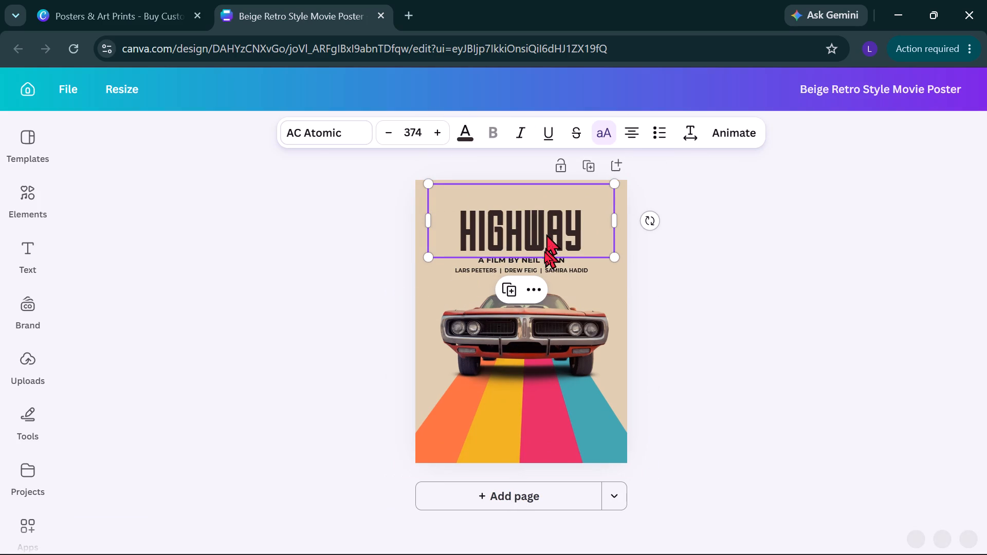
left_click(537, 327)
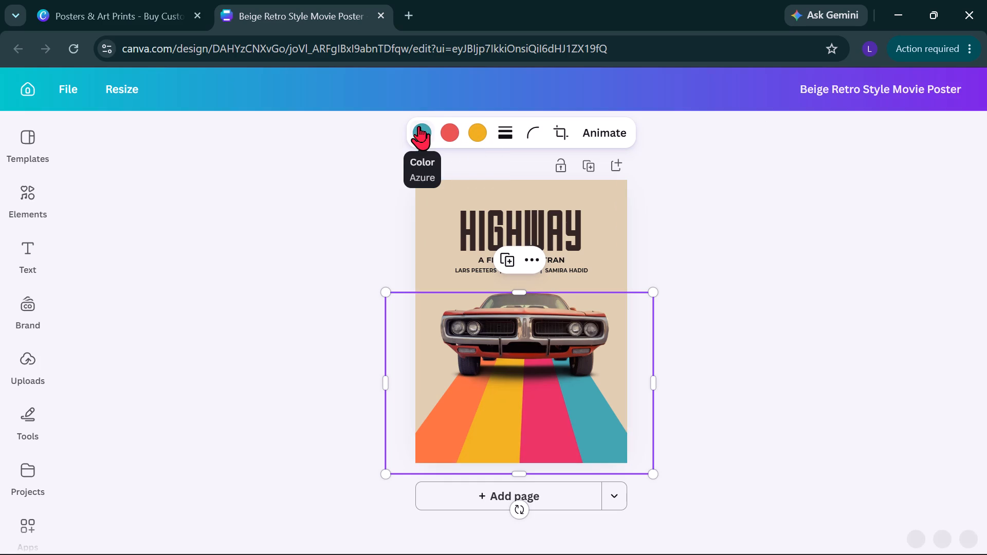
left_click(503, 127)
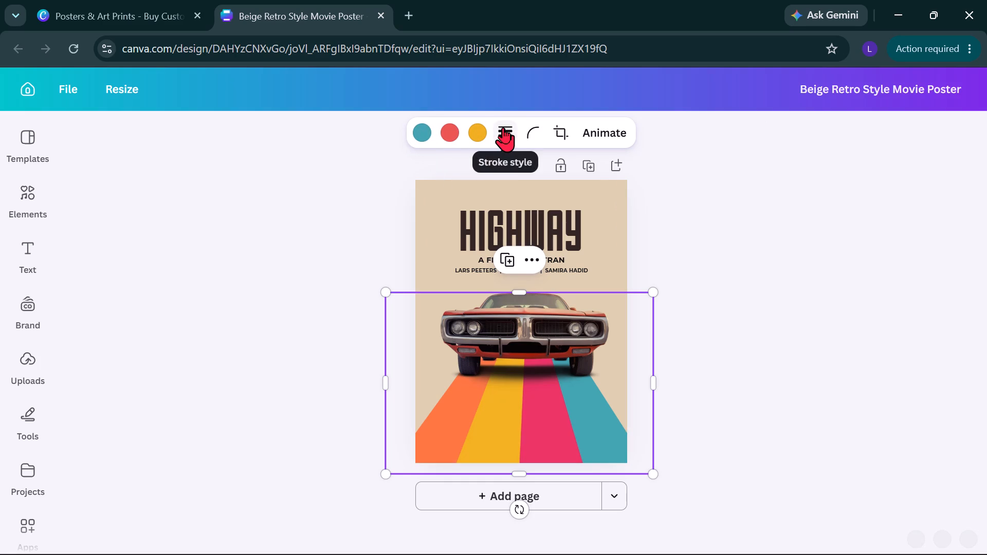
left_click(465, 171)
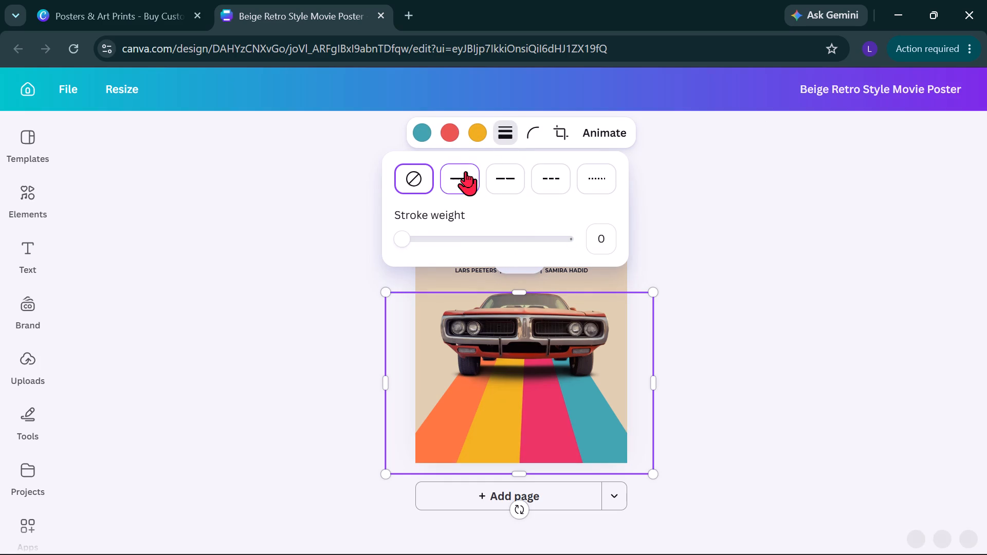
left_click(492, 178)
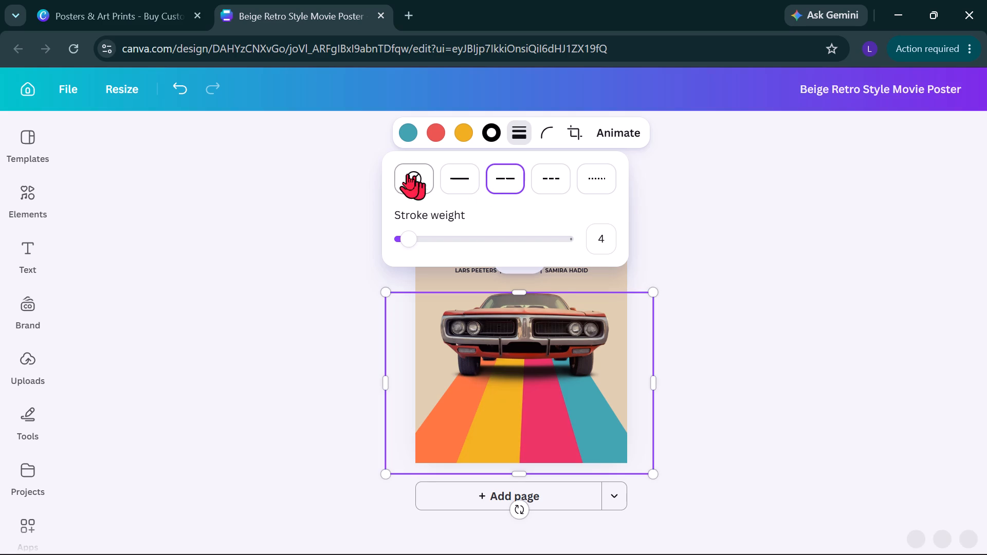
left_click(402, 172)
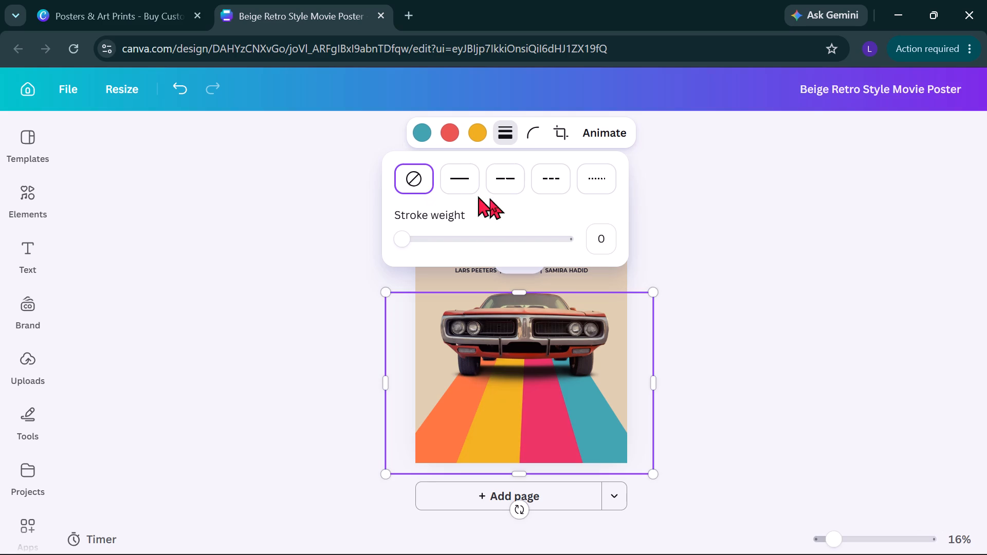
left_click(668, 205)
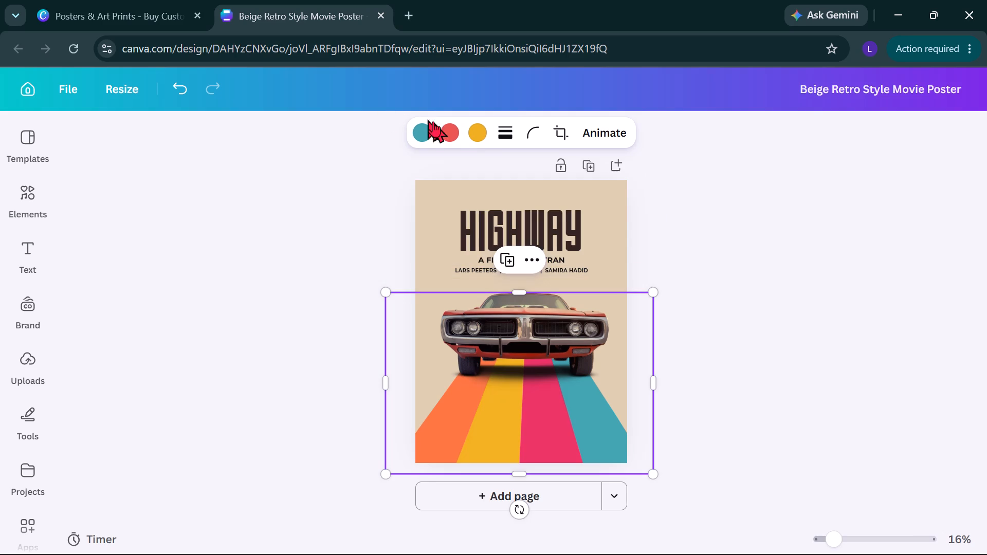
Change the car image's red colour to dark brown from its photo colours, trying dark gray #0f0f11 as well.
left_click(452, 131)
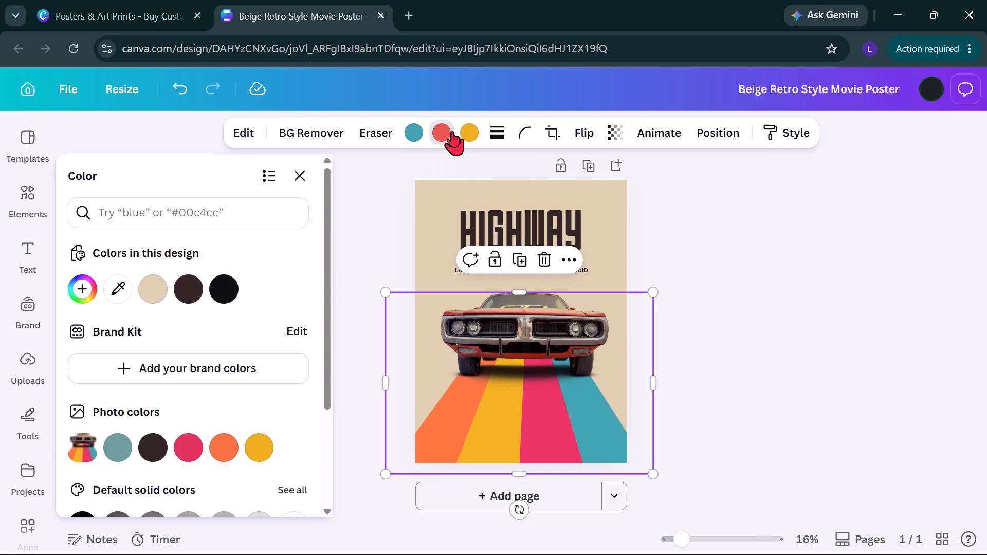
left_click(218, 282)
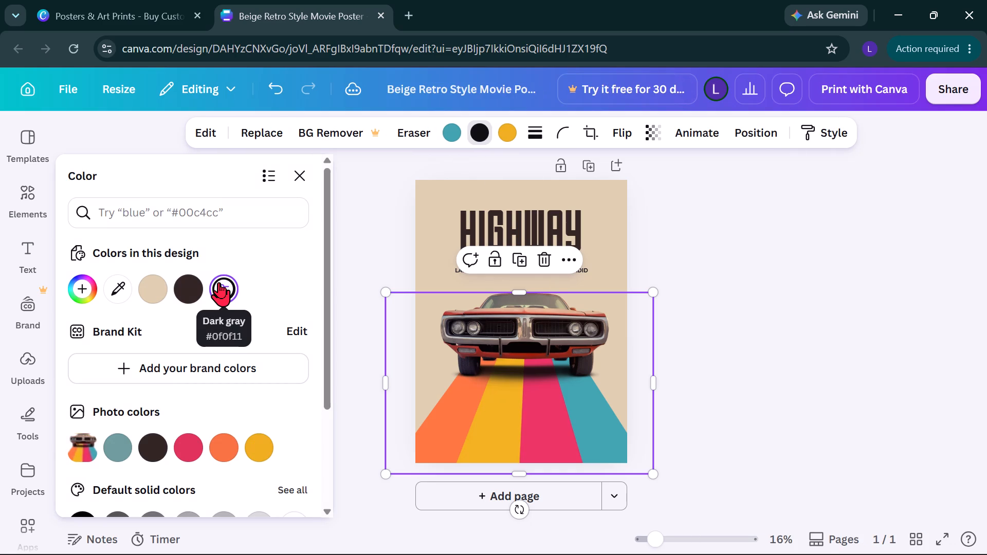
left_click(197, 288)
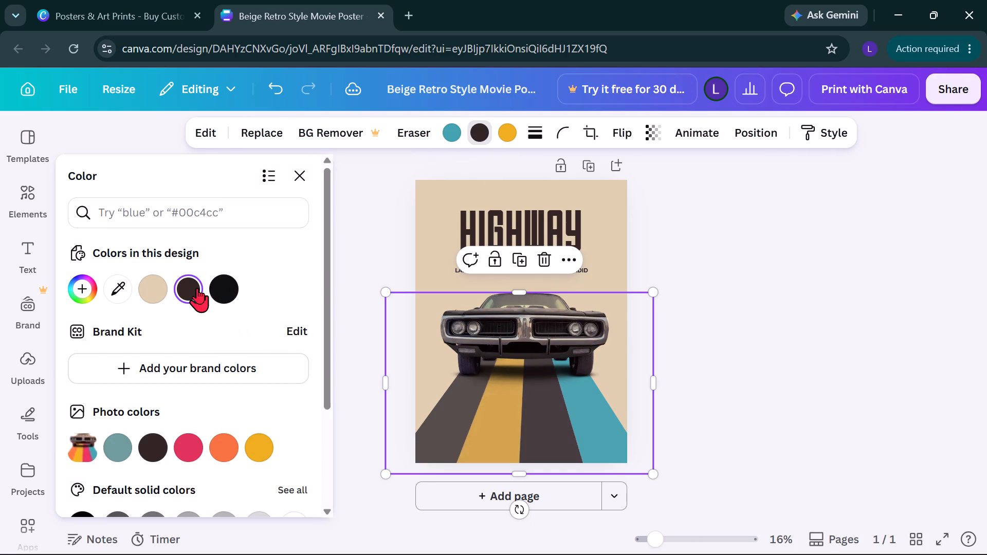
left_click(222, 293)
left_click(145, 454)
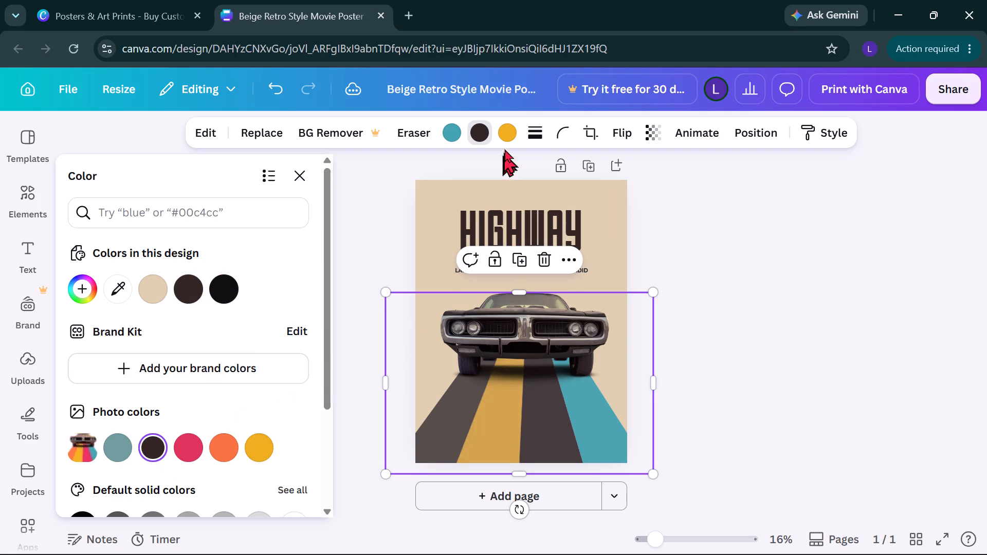
Change the car image's yellow colour to black, trying vivid orange #f87442 and blue #004aad first.
left_click(504, 124)
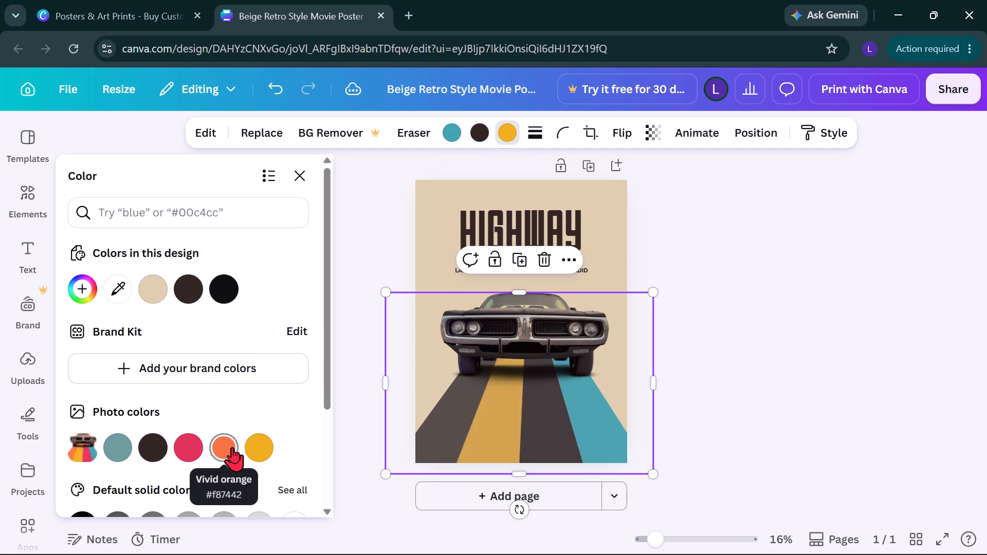
left_click(232, 447)
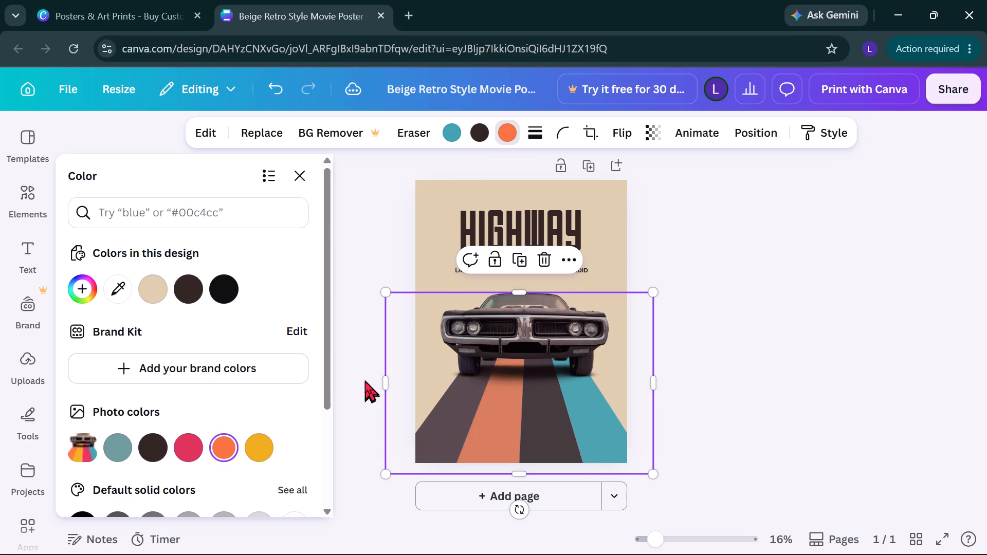
left_click(259, 452)
scroll(259, 452, "down", 3)
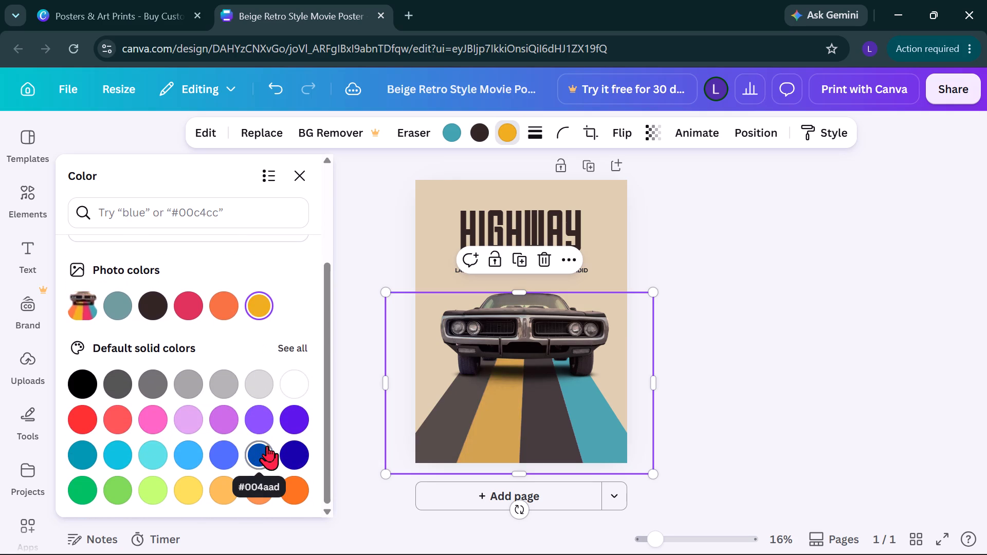
left_click(261, 448)
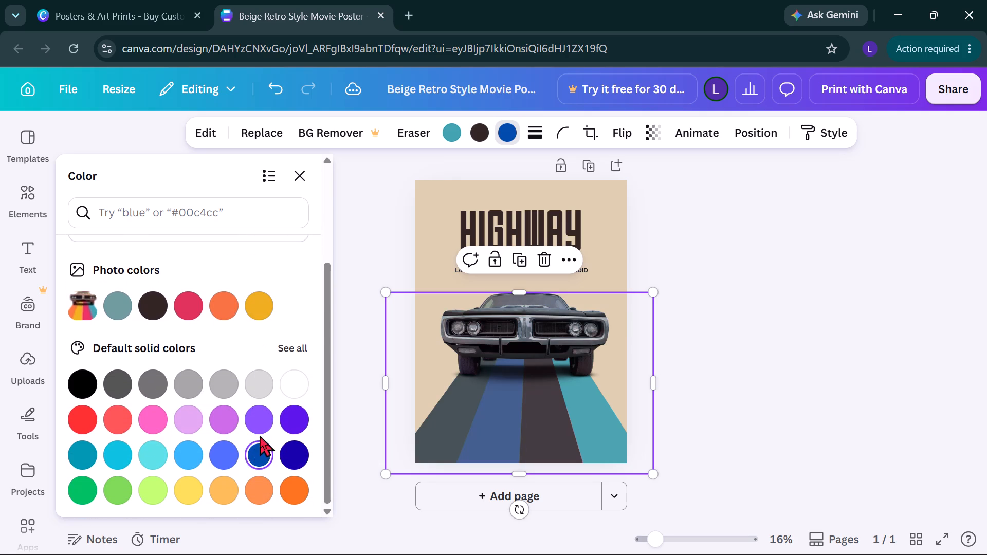
left_click(87, 370)
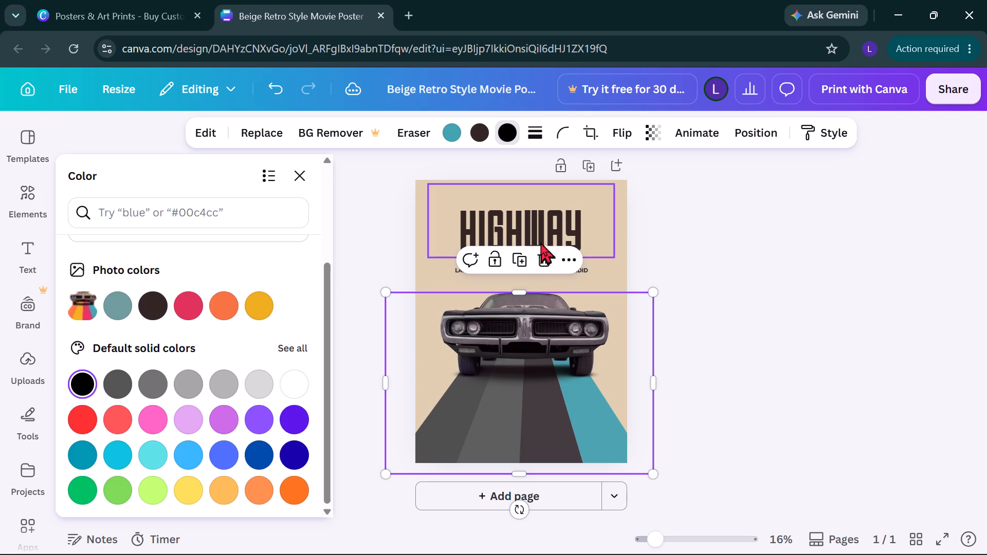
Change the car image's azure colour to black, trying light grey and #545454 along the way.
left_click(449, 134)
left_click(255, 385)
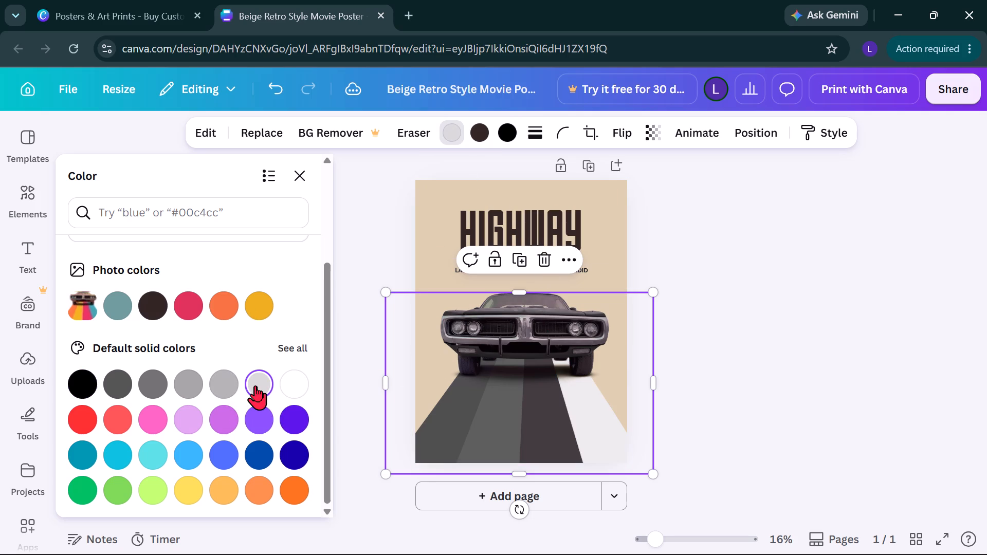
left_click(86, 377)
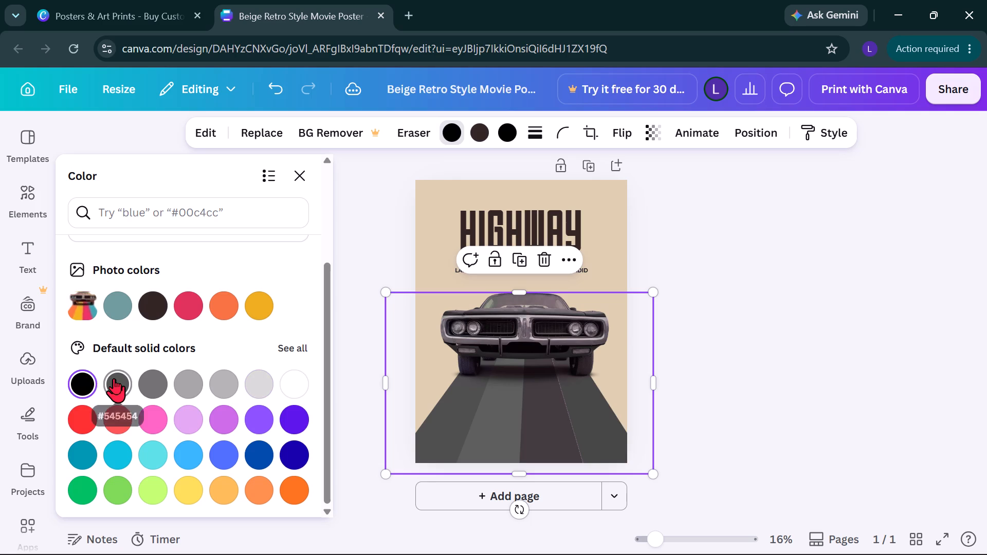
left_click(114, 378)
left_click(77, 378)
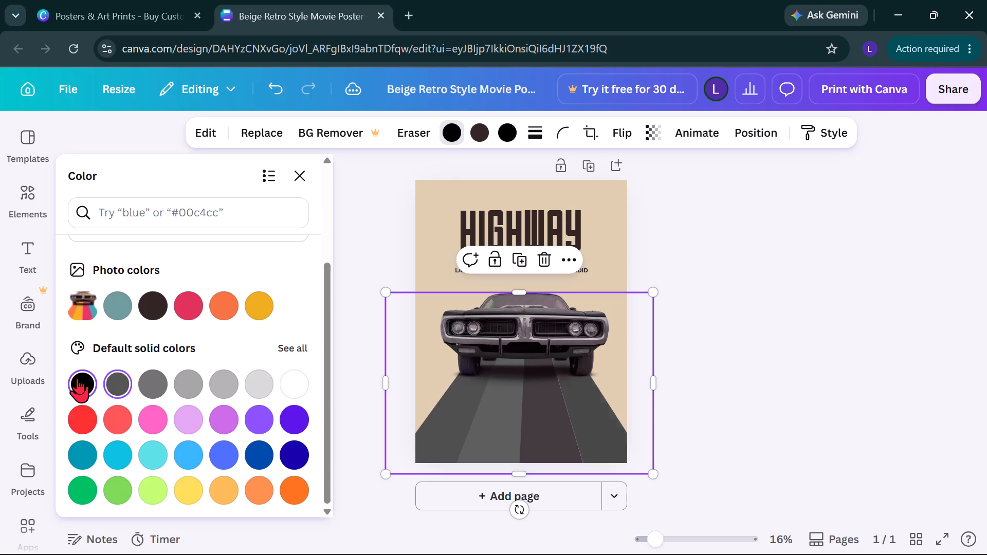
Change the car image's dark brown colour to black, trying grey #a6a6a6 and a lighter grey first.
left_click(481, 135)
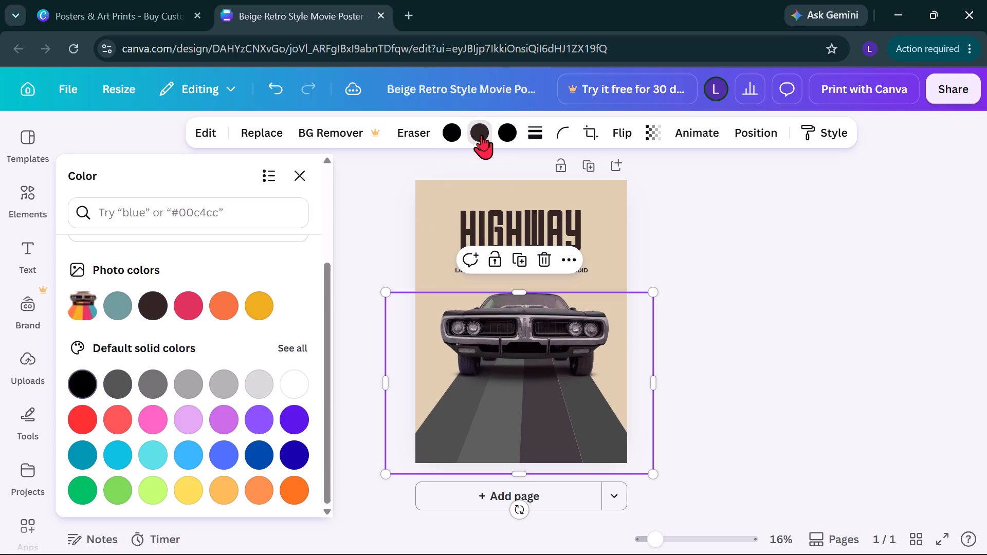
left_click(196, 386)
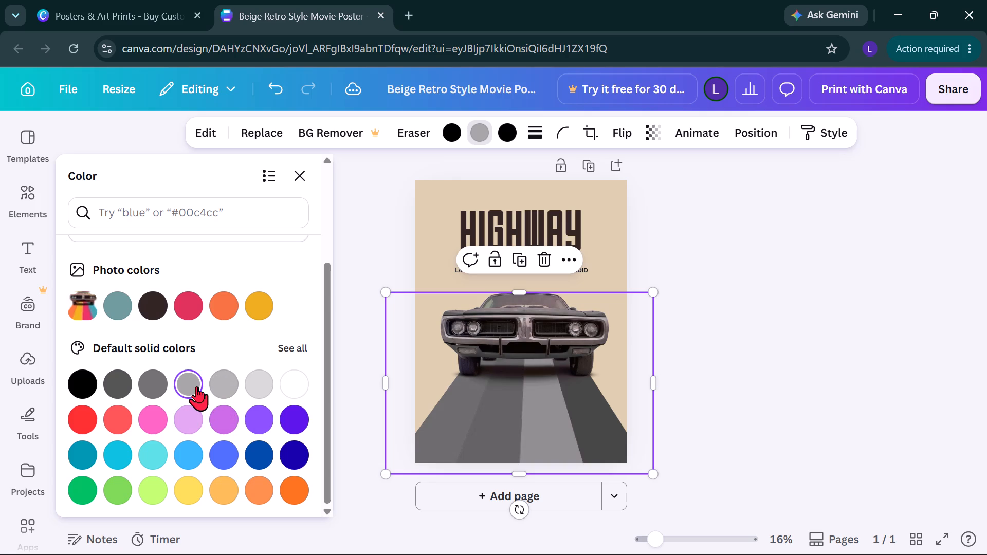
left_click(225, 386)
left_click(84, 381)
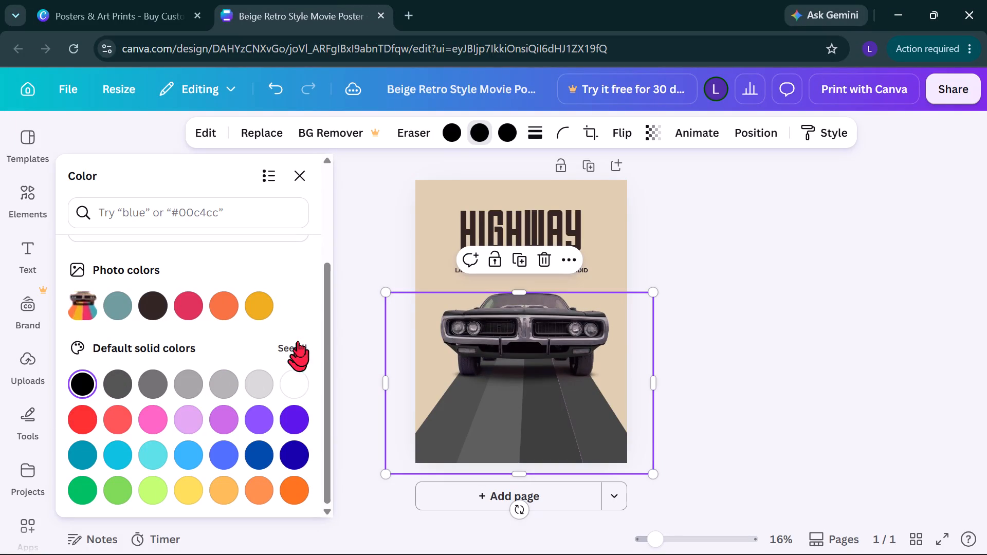
Recolour the rightmost road stripe of the car image white, trying black, #545454 and medium grey first.
left_click(456, 129)
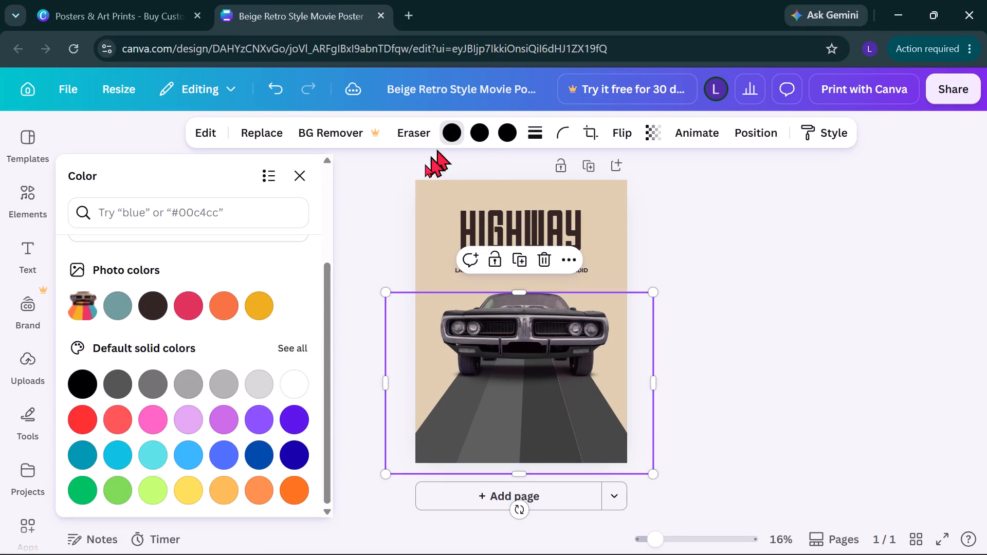
left_click(69, 388)
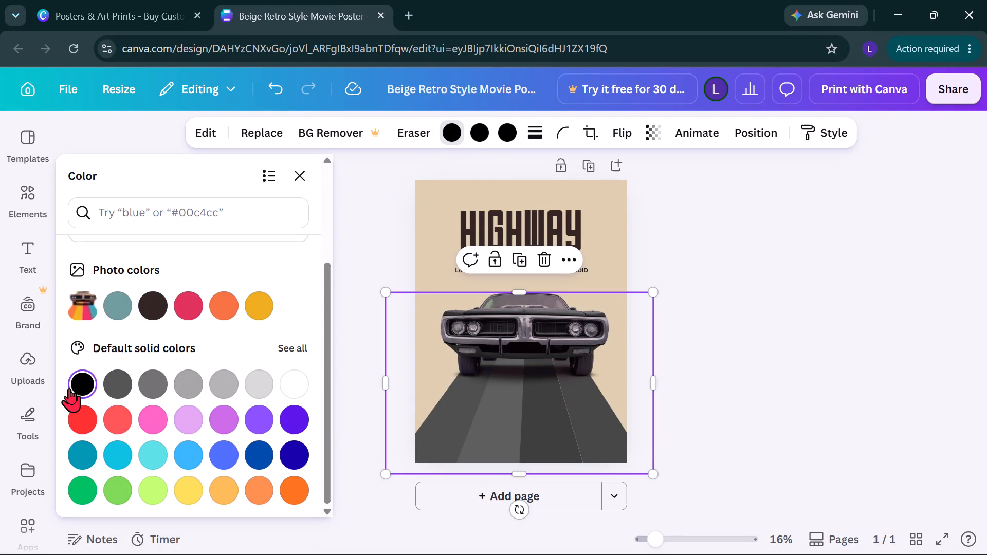
left_click(119, 386)
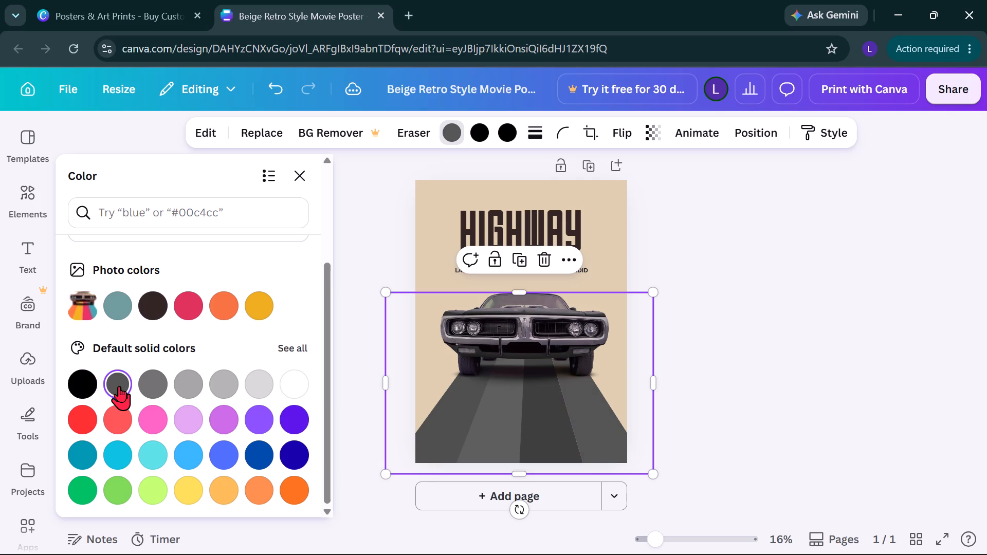
left_click(149, 386)
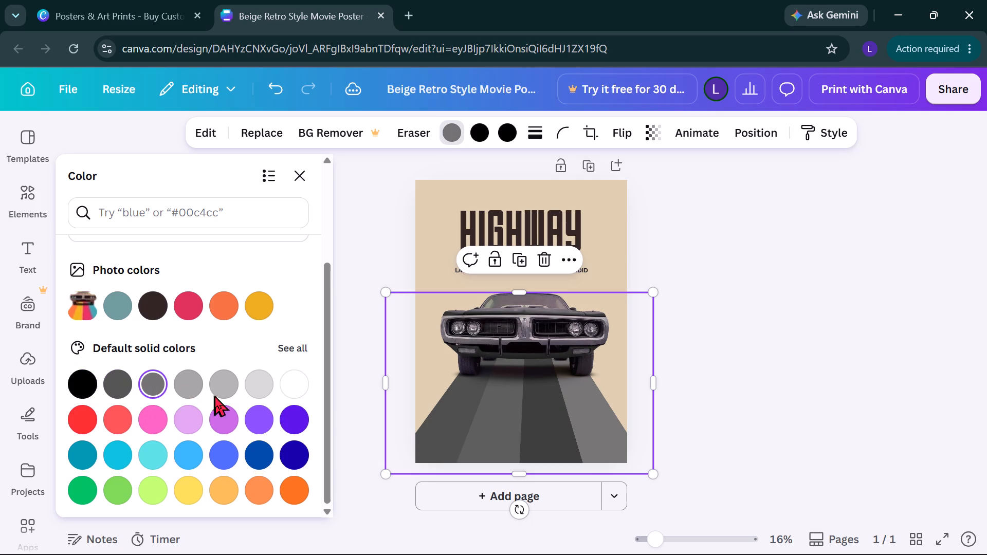
left_click(296, 381)
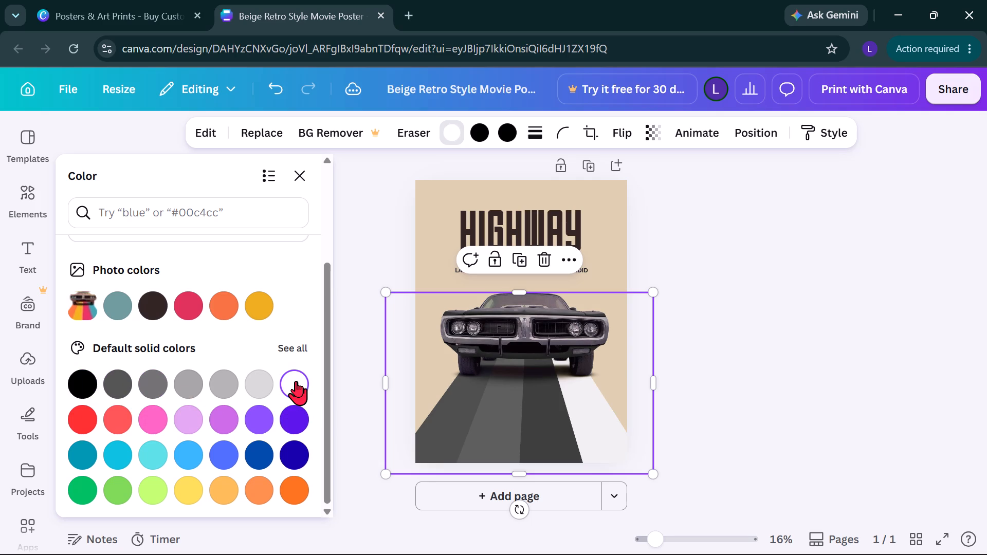
Change the car image's second colour from black to medium grey, trying white and light grey first.
left_click(477, 121)
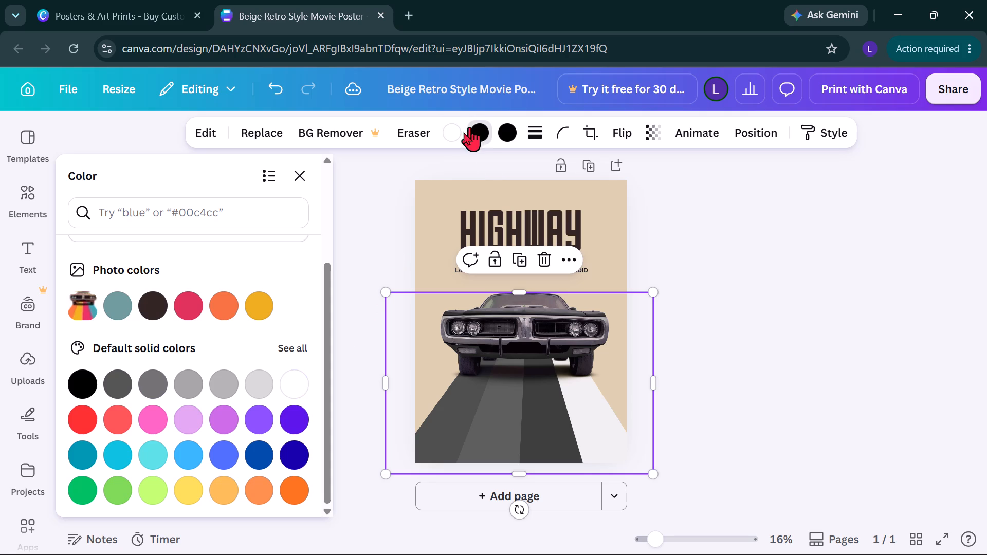
left_click(290, 380)
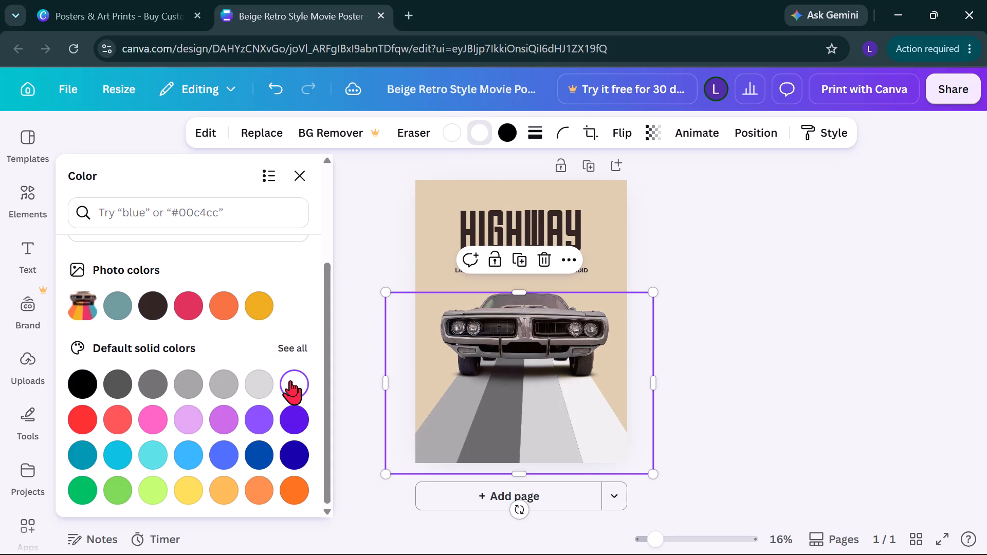
left_click(290, 380)
left_click(254, 390)
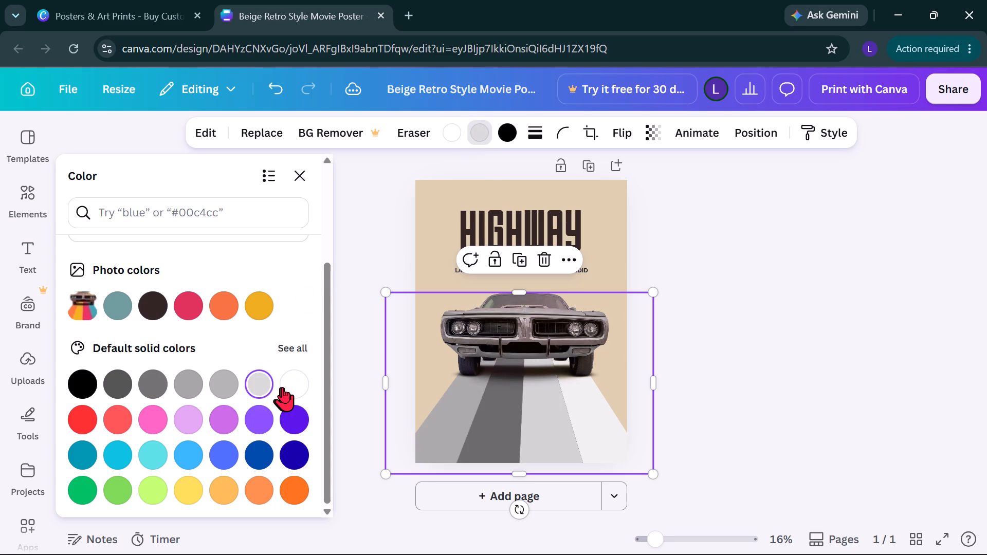
left_click(151, 374)
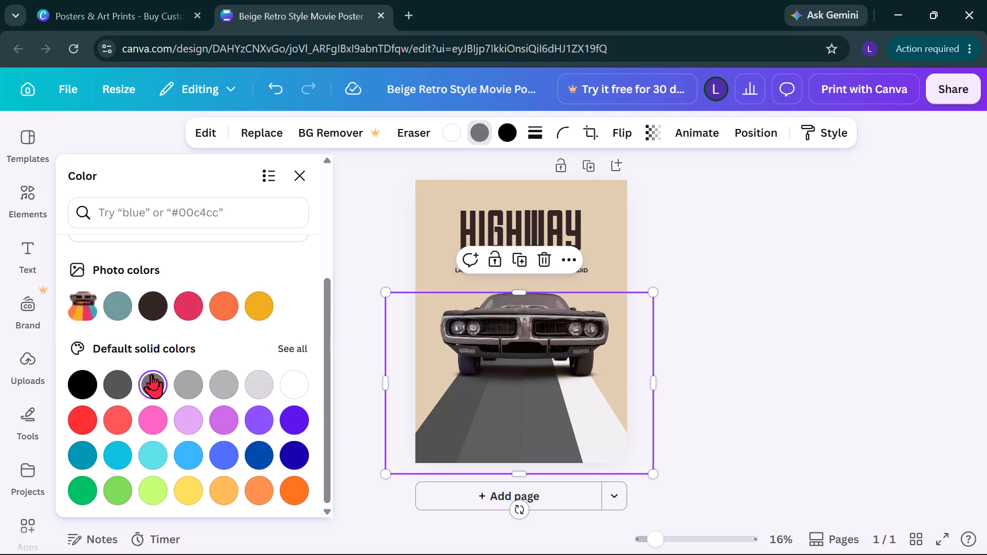
Change the car image's second colour from medium grey to black, trying dark grey first.
left_click(118, 374)
left_click(85, 382)
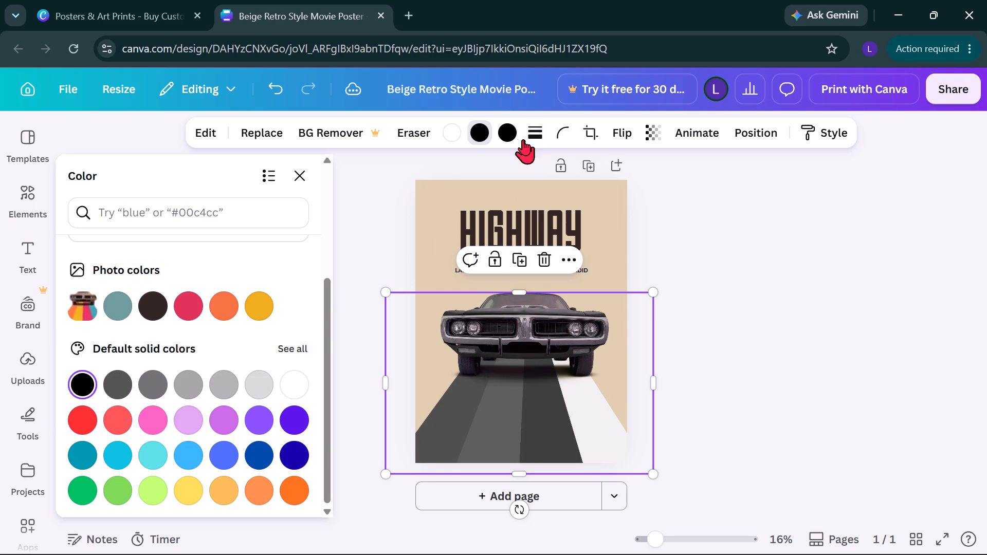
Change the car image's third colour to white, reapplying black first, and deselect the image.
left_click(508, 137)
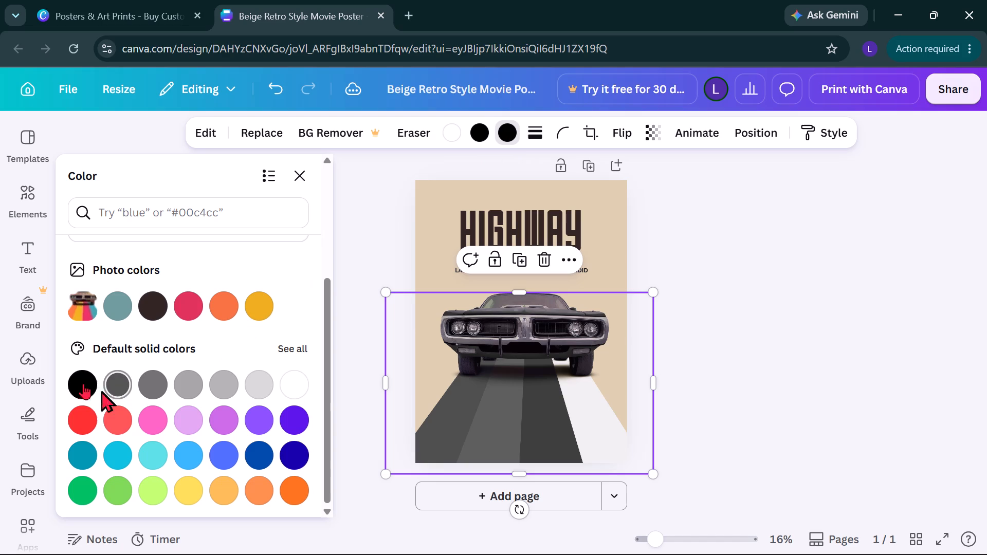
left_click(85, 379)
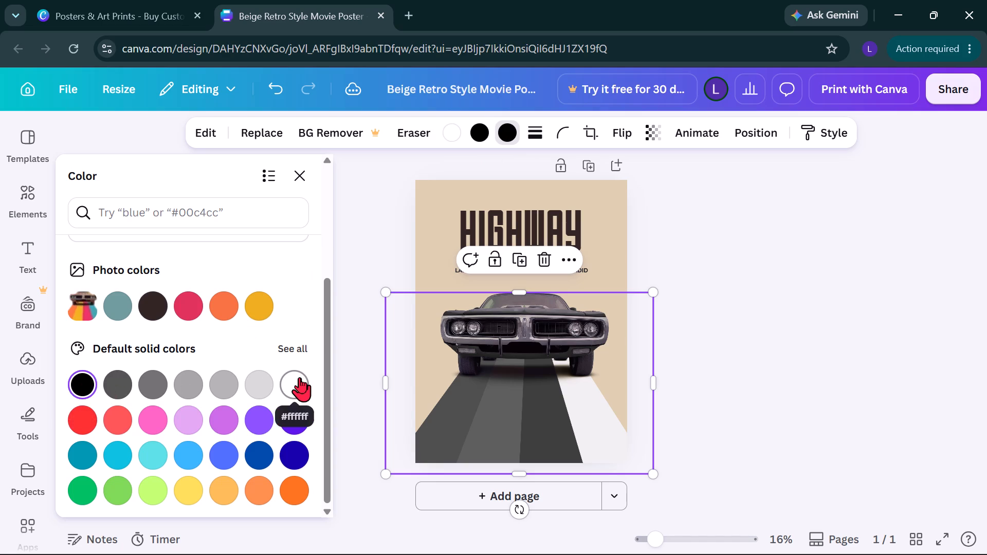
left_click(299, 377)
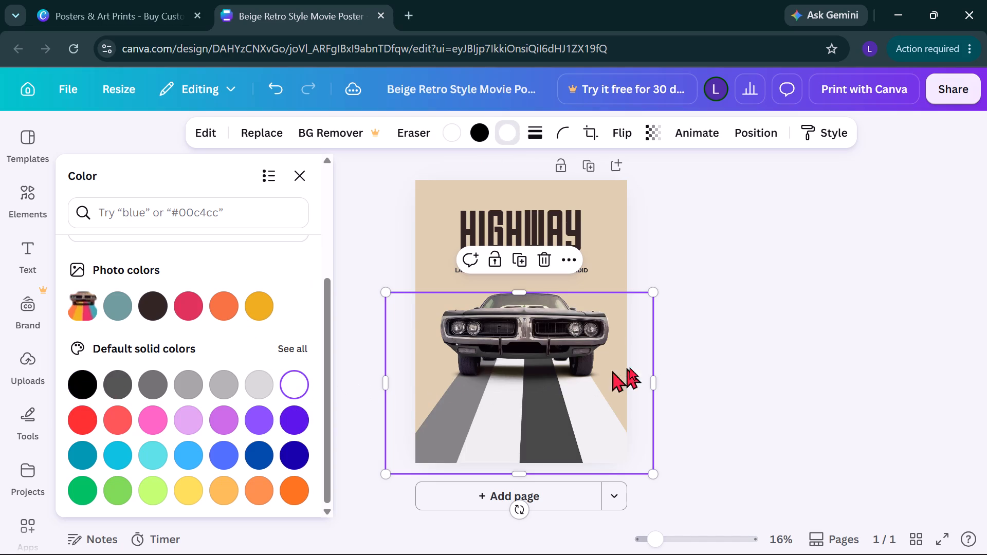
left_click(706, 350)
double_click(706, 350)
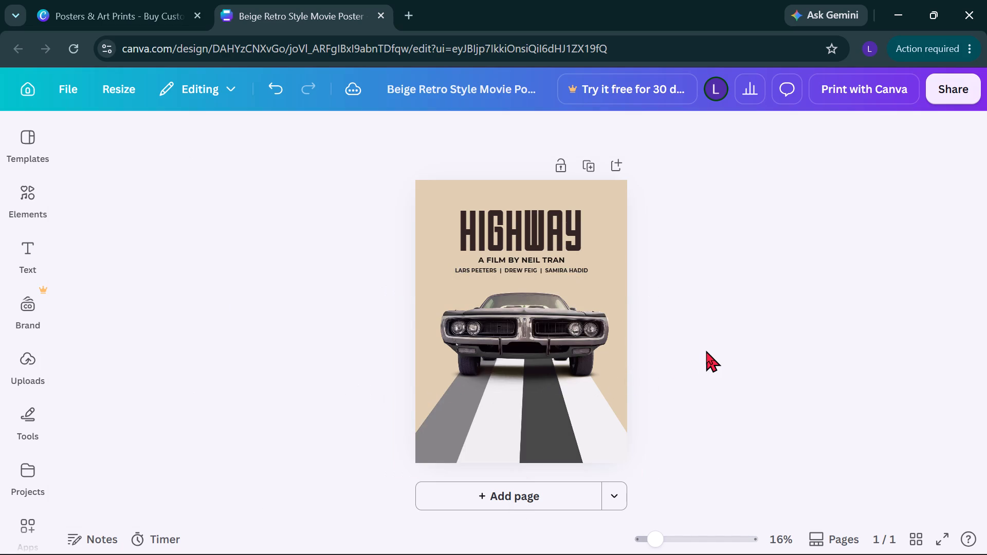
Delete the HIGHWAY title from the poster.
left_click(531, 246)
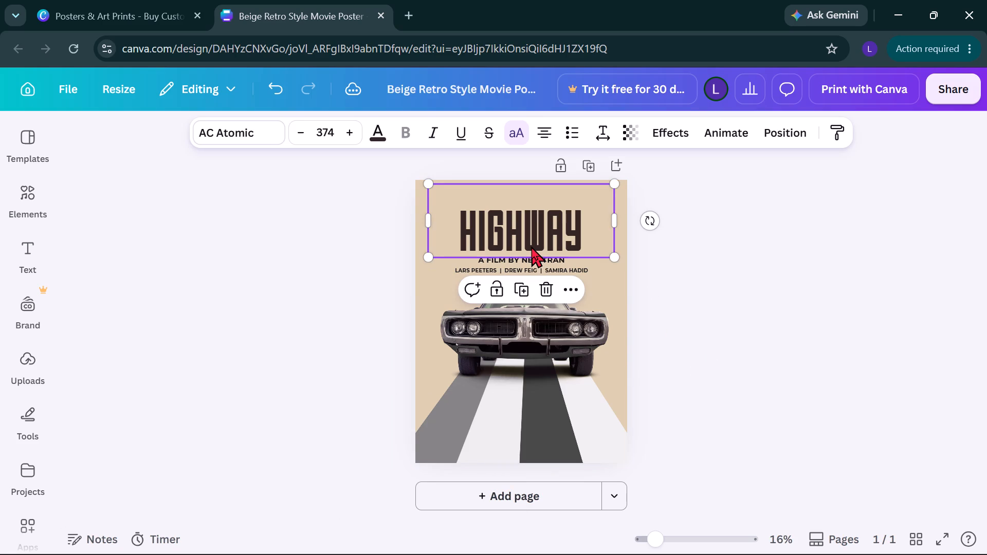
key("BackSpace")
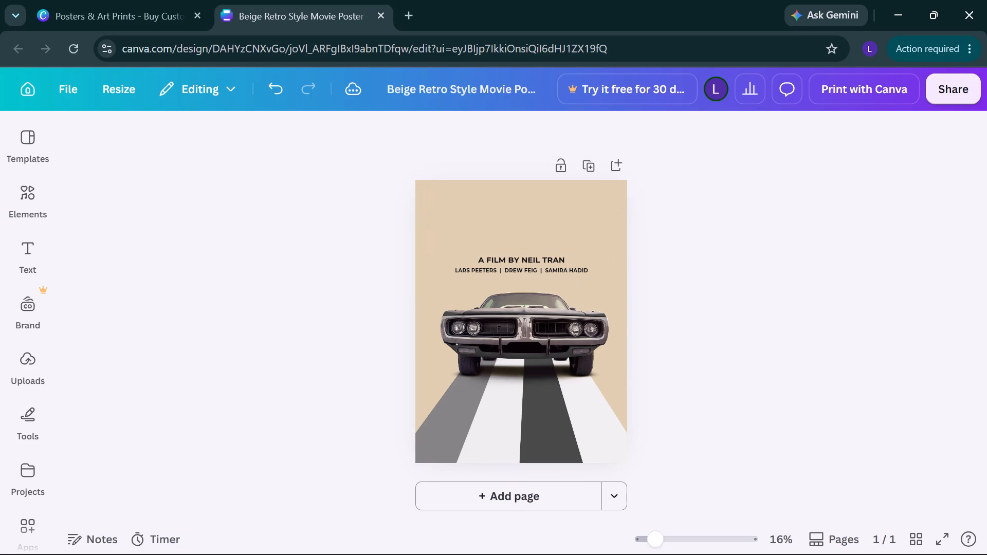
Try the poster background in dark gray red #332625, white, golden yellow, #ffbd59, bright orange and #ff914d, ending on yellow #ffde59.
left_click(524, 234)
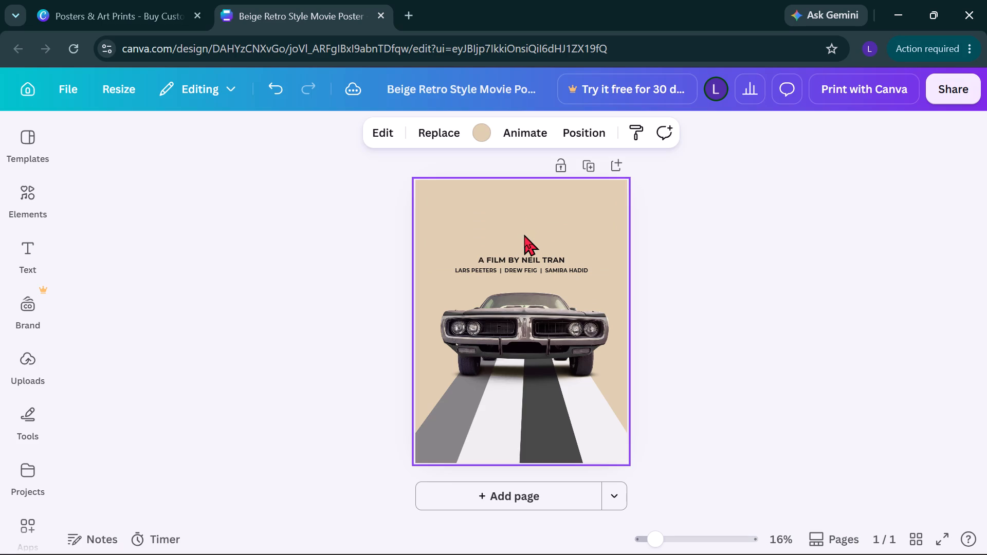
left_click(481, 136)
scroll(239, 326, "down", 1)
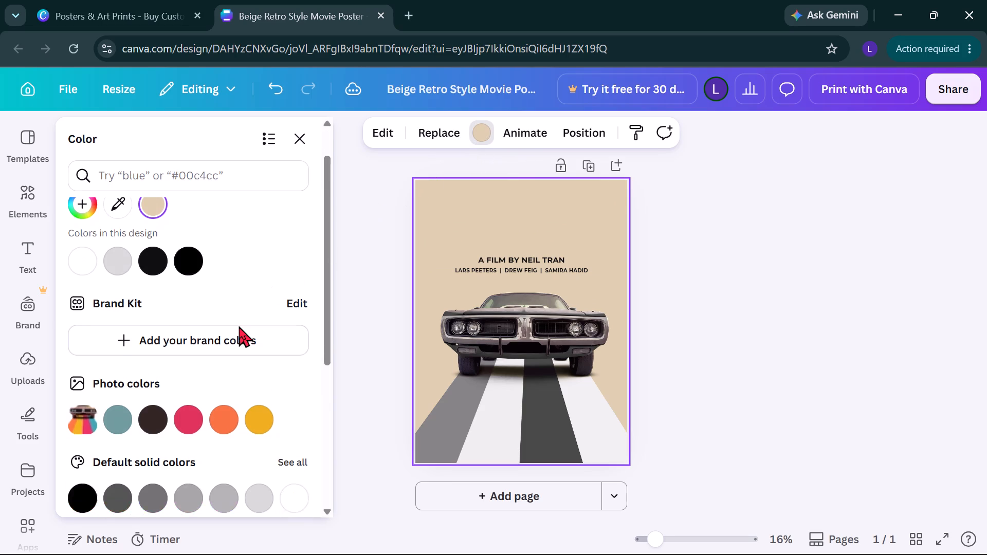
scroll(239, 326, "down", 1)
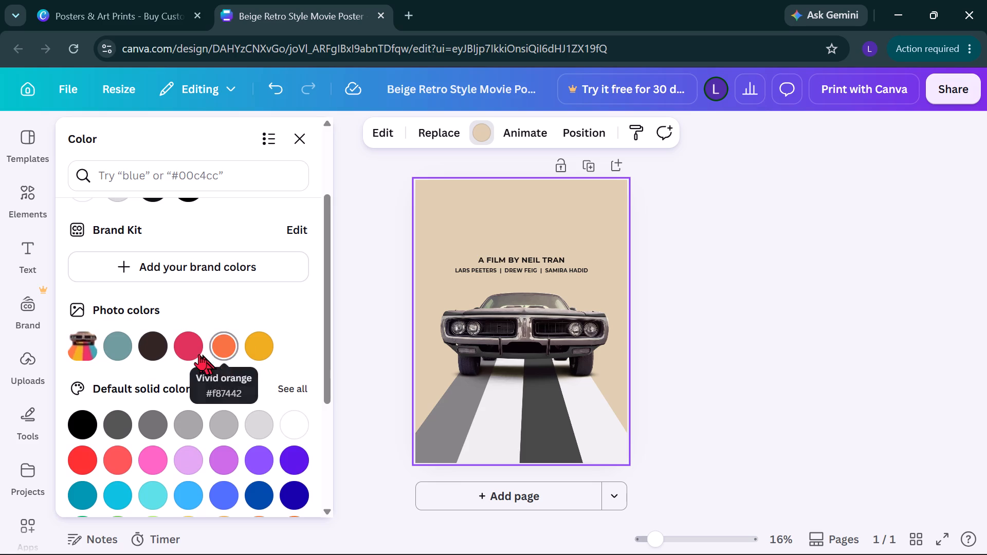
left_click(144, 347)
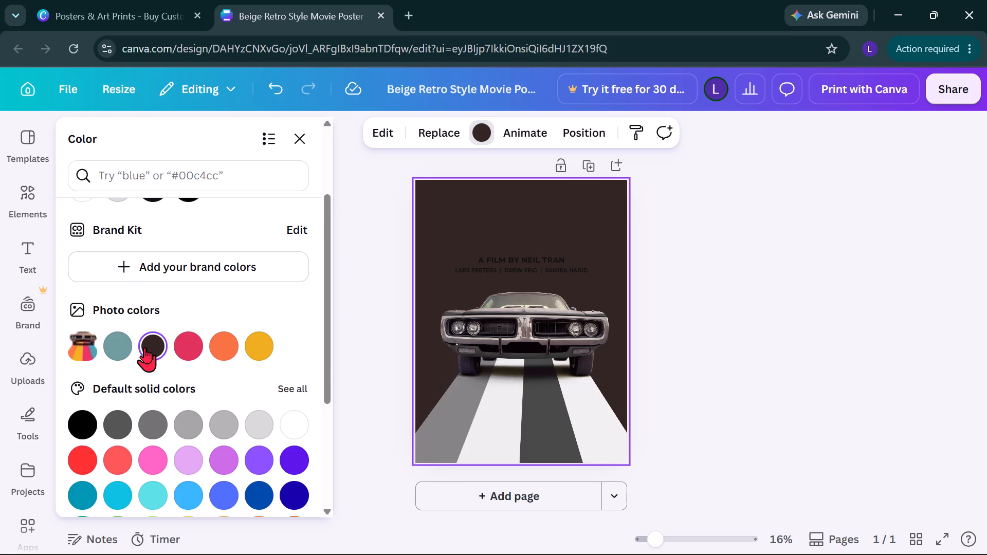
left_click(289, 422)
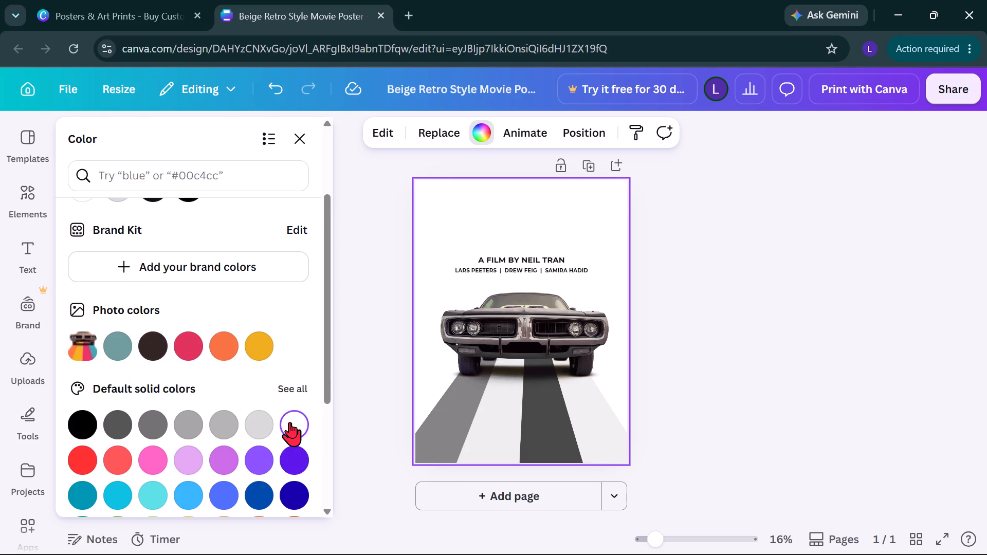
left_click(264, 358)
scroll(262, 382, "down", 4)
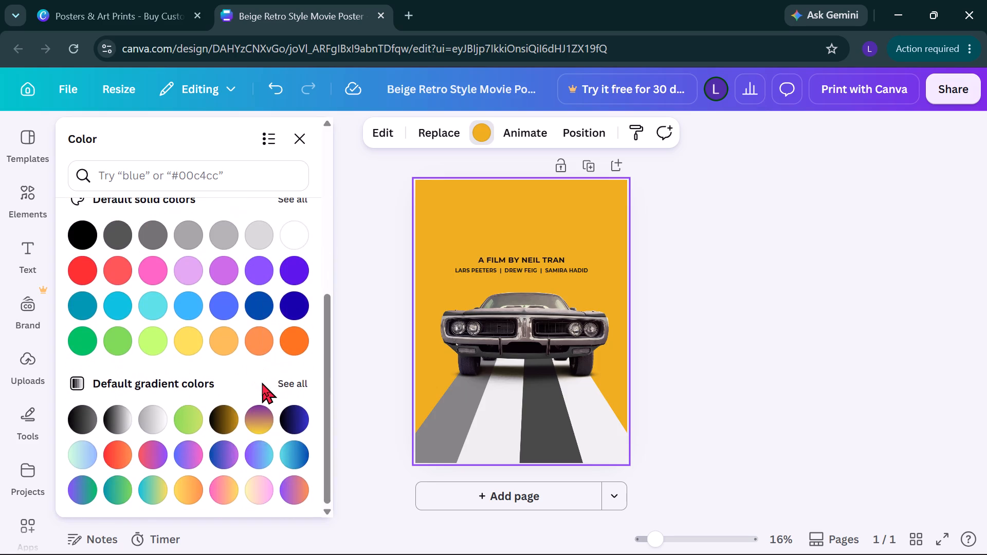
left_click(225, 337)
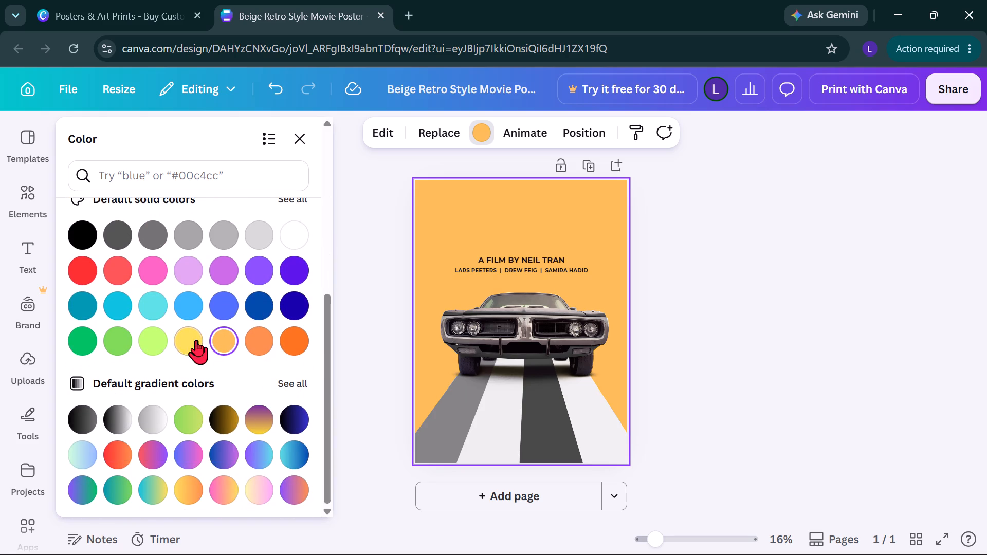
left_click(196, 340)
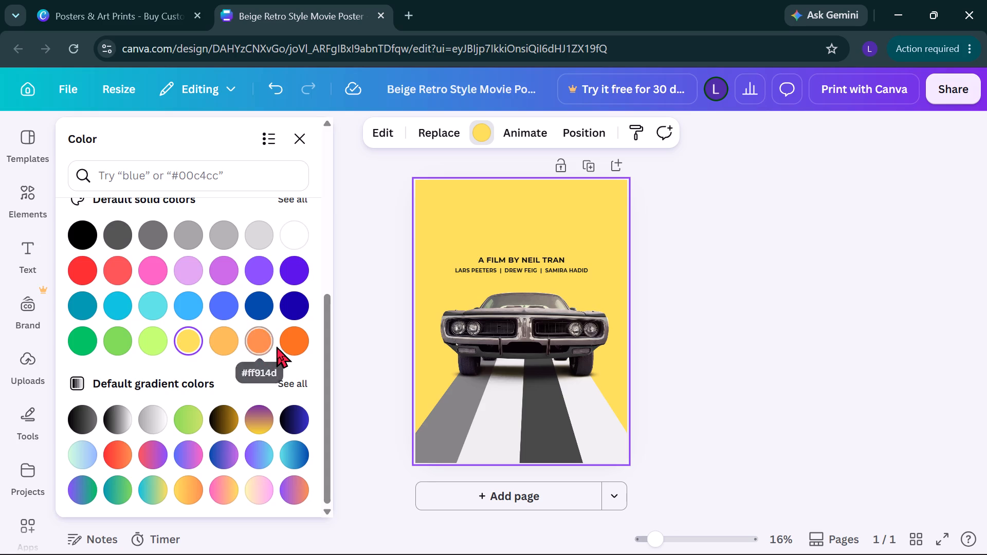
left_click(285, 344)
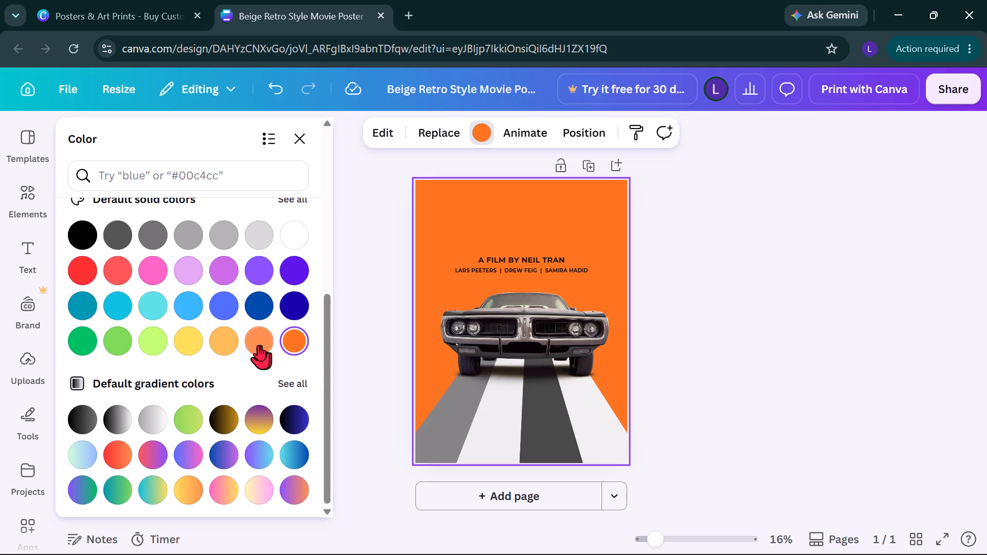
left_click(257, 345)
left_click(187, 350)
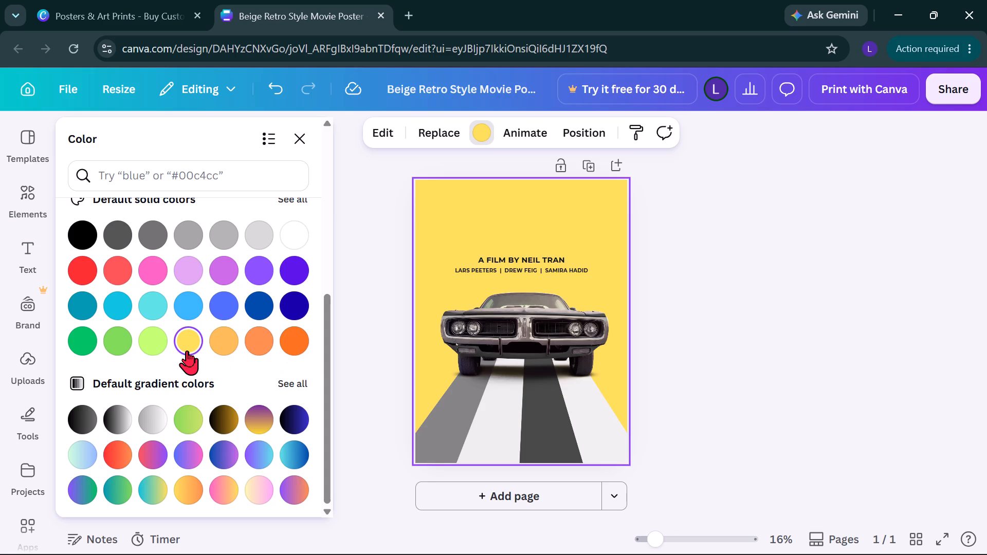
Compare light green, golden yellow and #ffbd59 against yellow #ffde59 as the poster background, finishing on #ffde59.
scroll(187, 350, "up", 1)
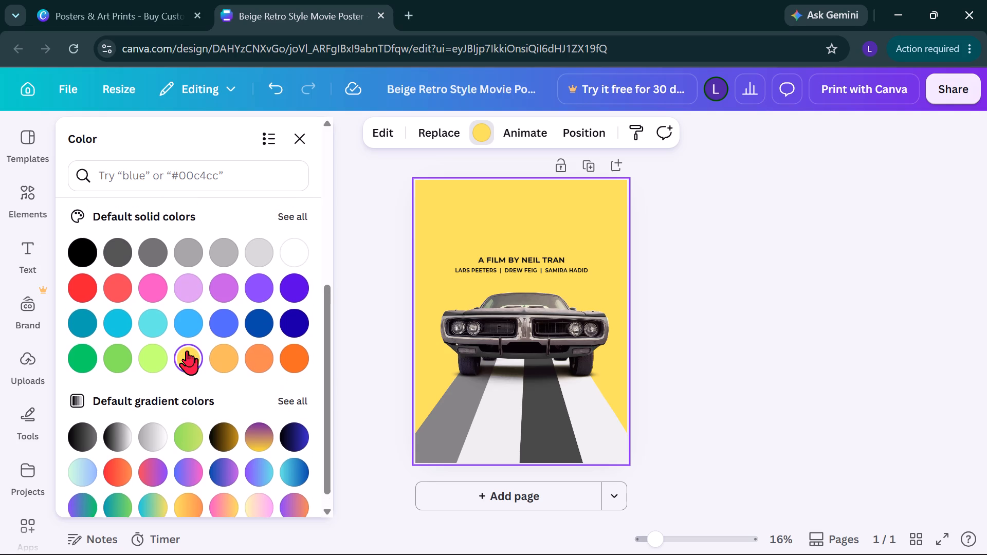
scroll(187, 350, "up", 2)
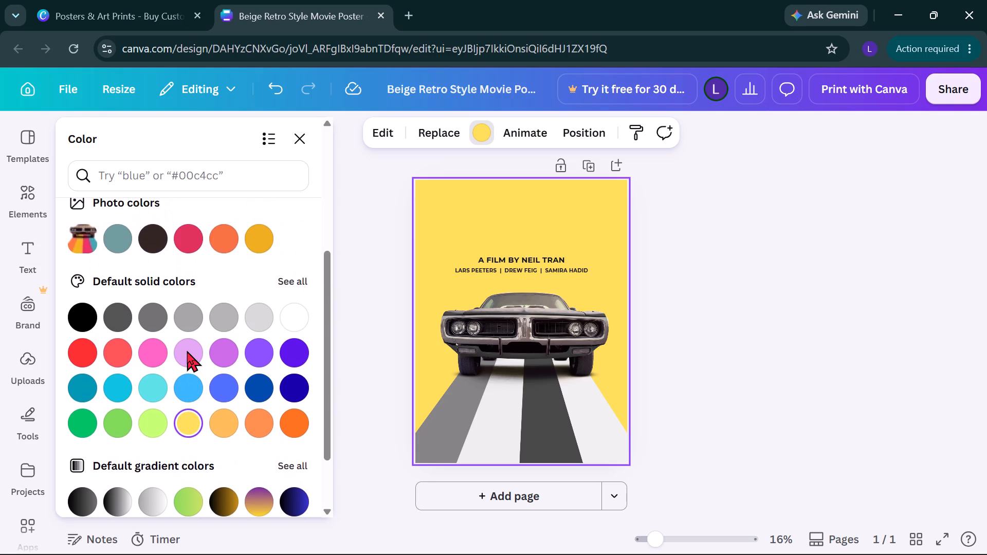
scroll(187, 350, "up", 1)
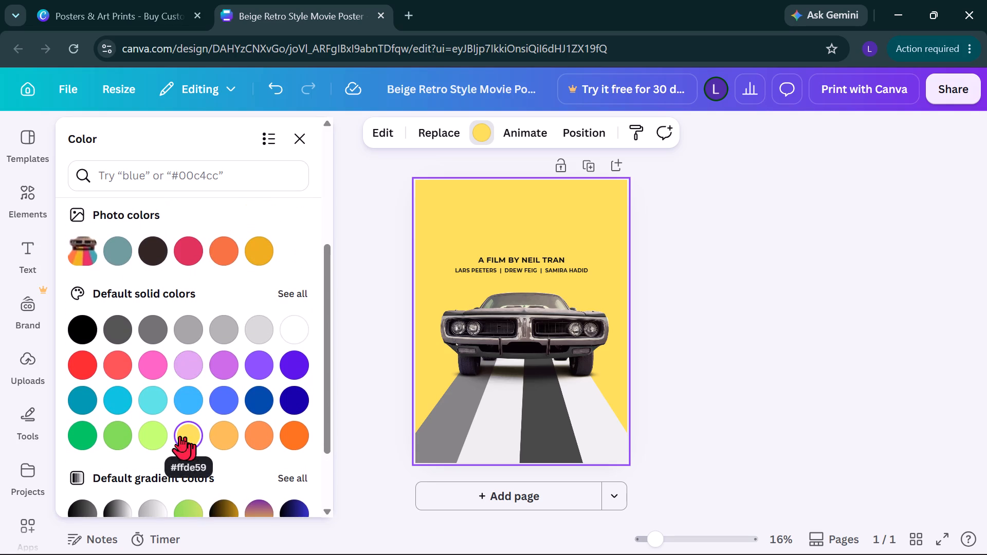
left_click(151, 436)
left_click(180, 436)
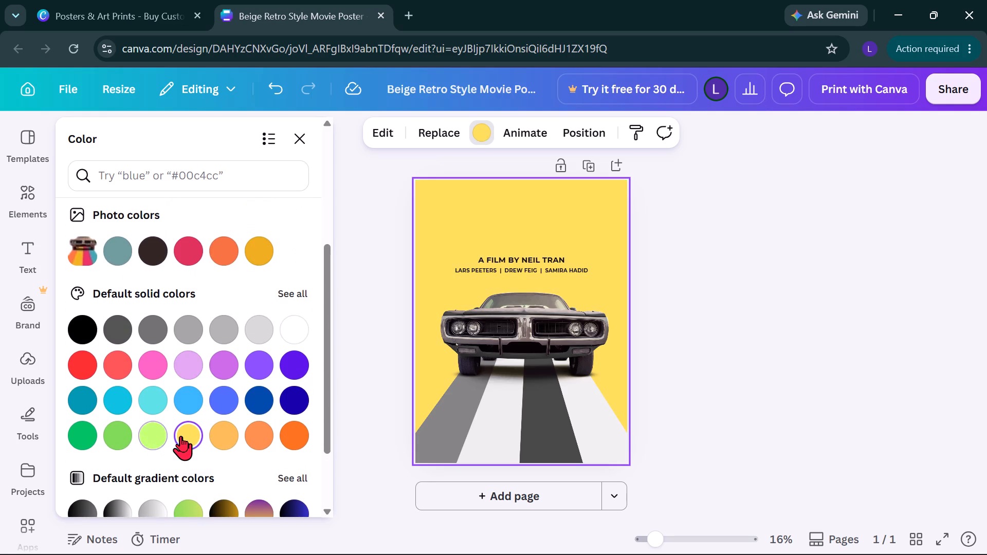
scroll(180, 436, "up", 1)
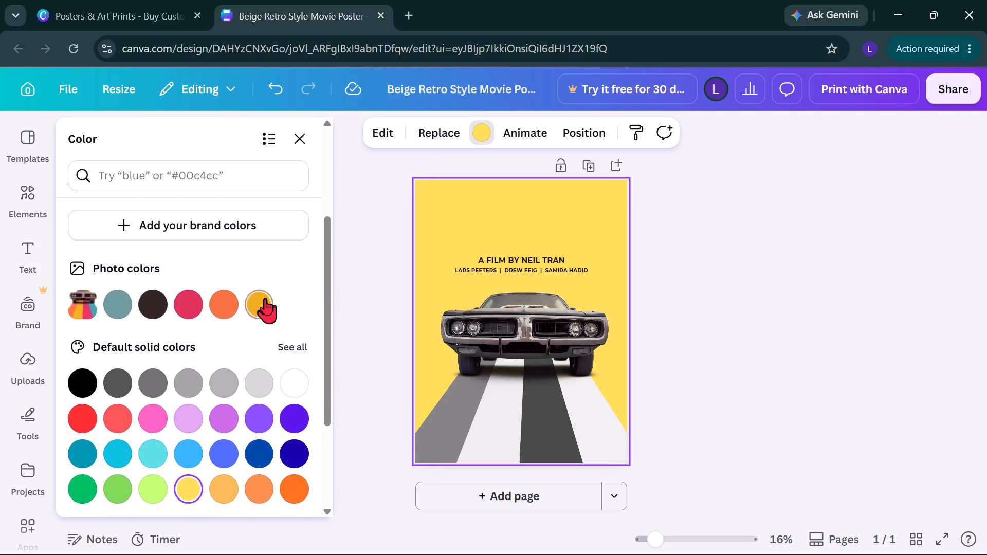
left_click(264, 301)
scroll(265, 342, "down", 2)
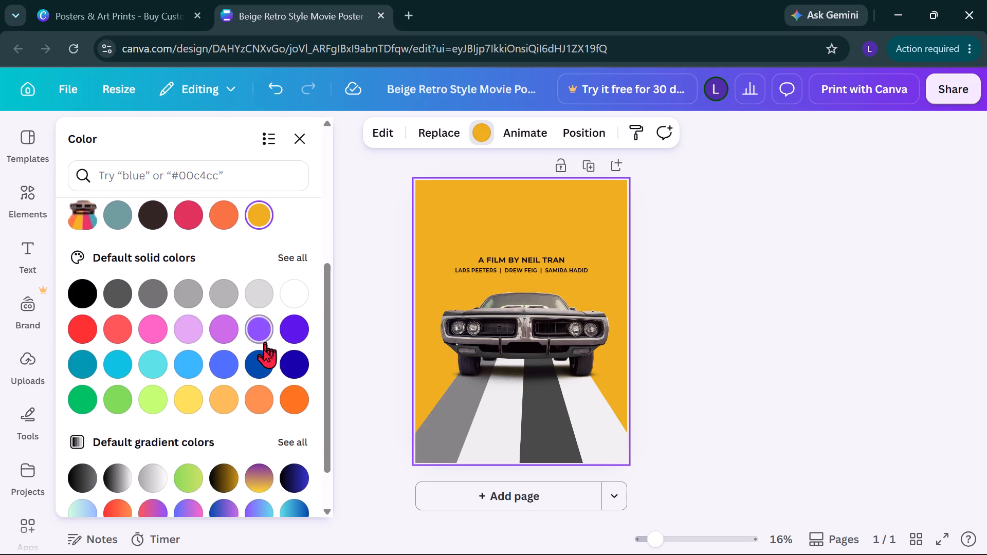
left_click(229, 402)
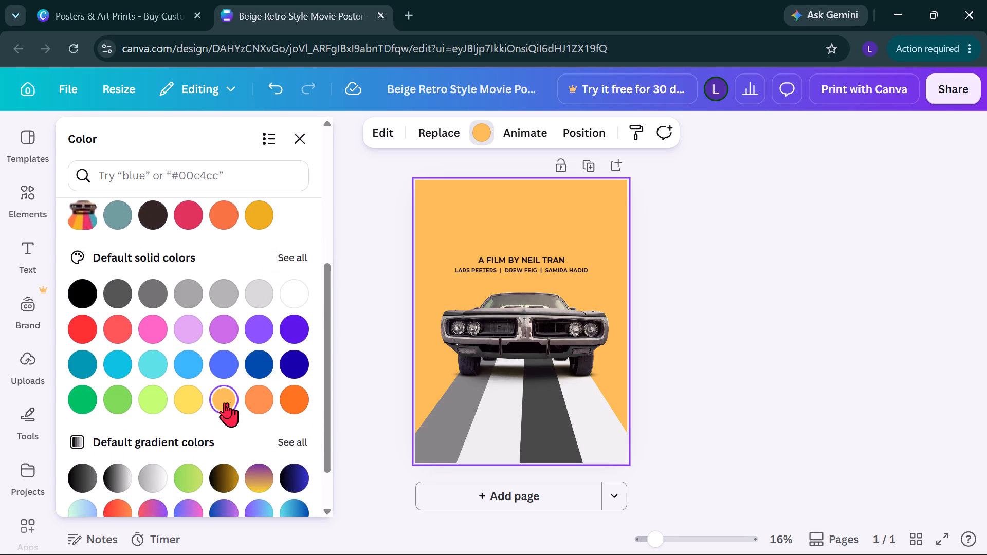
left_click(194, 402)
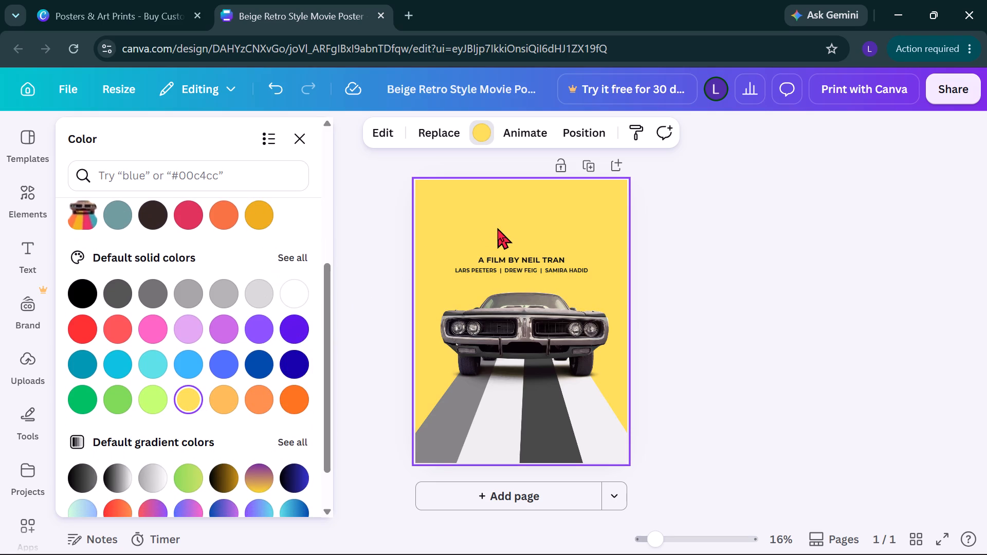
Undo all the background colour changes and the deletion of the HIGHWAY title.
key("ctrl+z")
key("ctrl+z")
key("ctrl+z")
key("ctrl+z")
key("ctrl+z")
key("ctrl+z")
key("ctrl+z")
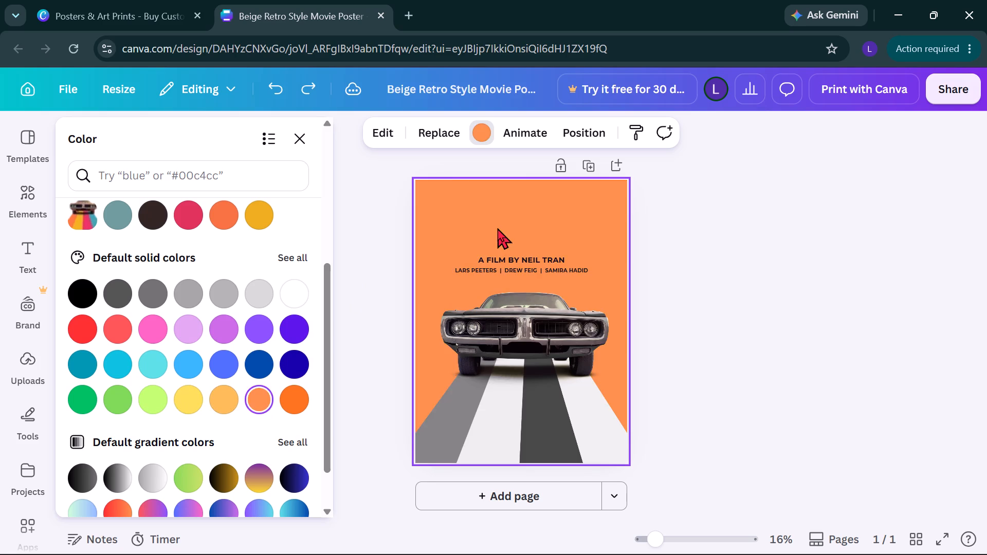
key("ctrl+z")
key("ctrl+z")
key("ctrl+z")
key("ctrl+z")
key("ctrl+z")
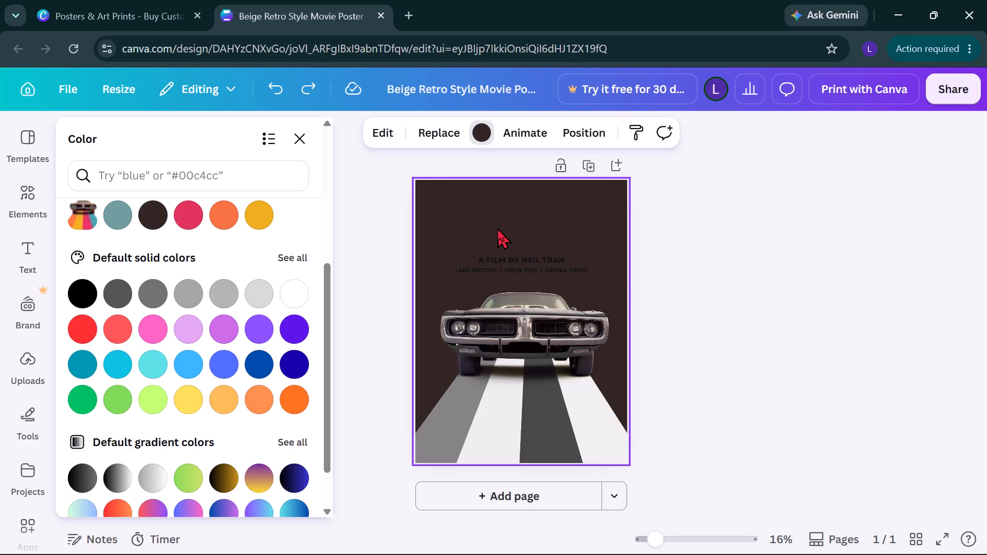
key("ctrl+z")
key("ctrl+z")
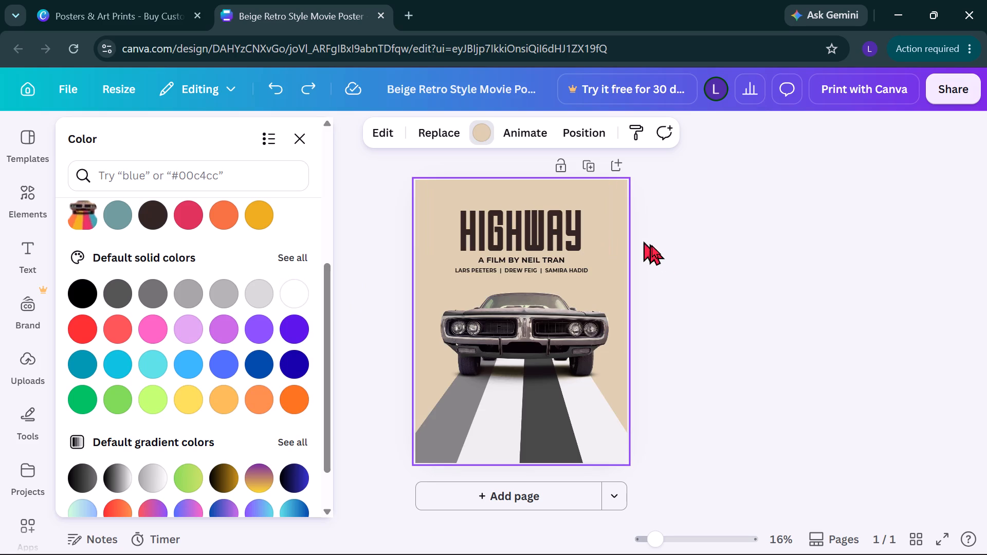
Reposition the HIGHWAY title above the film credit line, roughly centred across the poster.
left_click(576, 232)
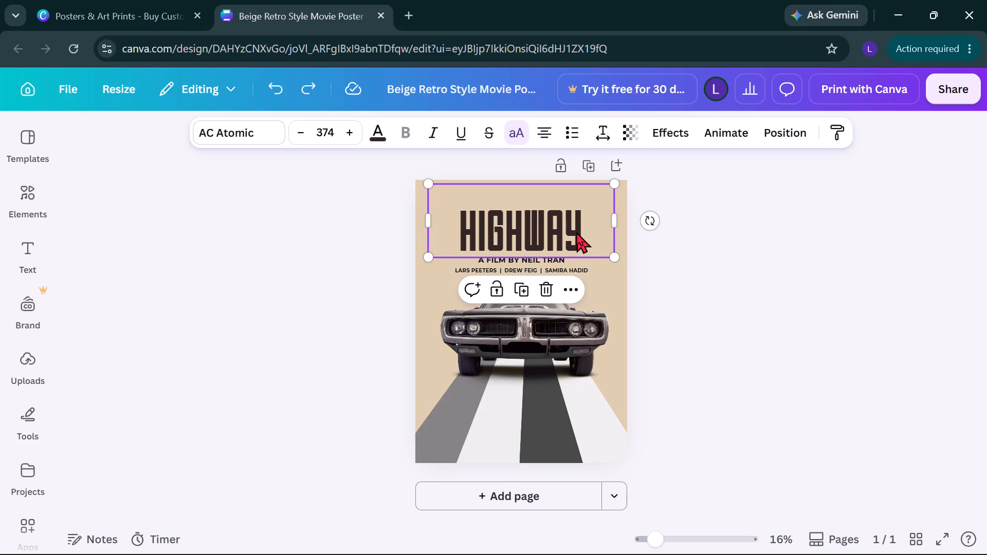
left_click_drag(471, 230, 534, 225)
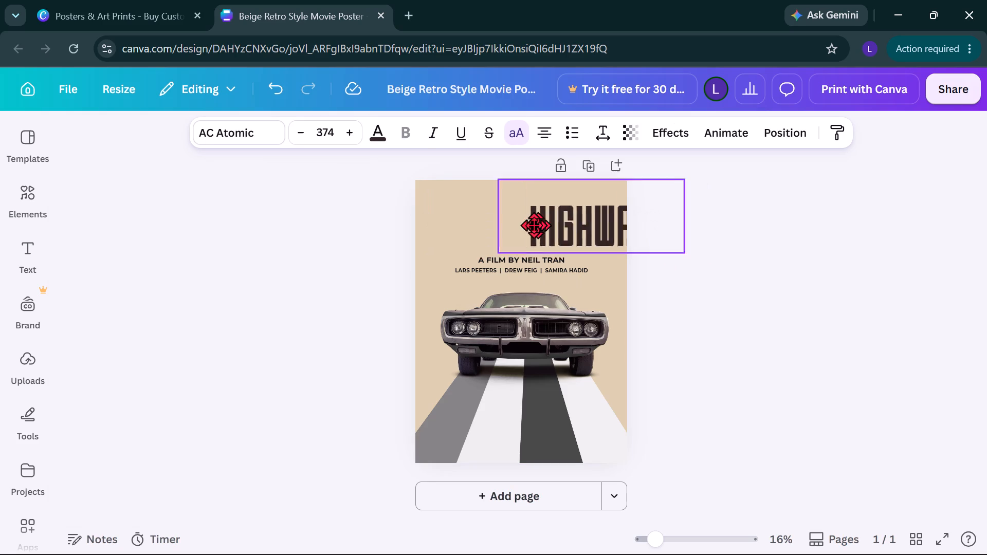
left_click_drag(534, 225, 480, 230)
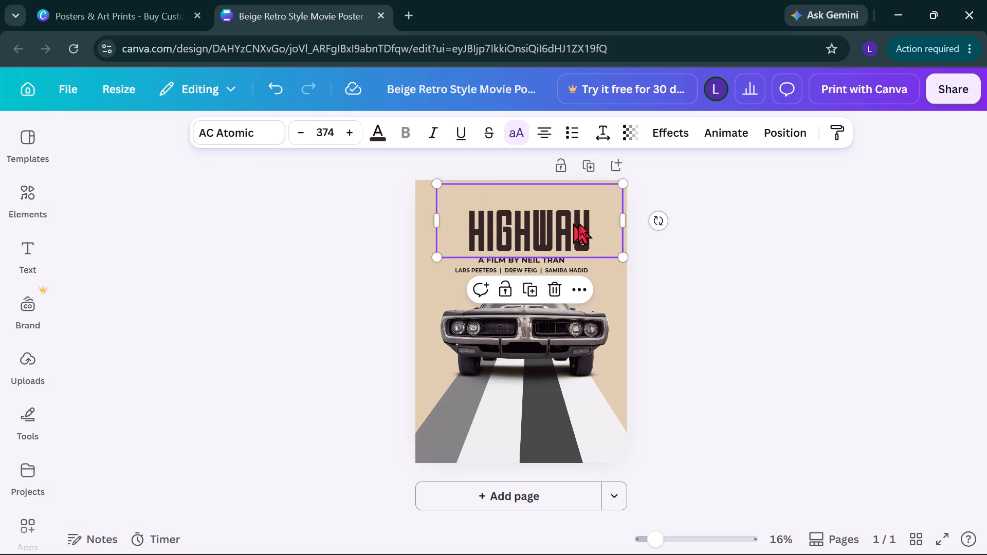
left_click(589, 226)
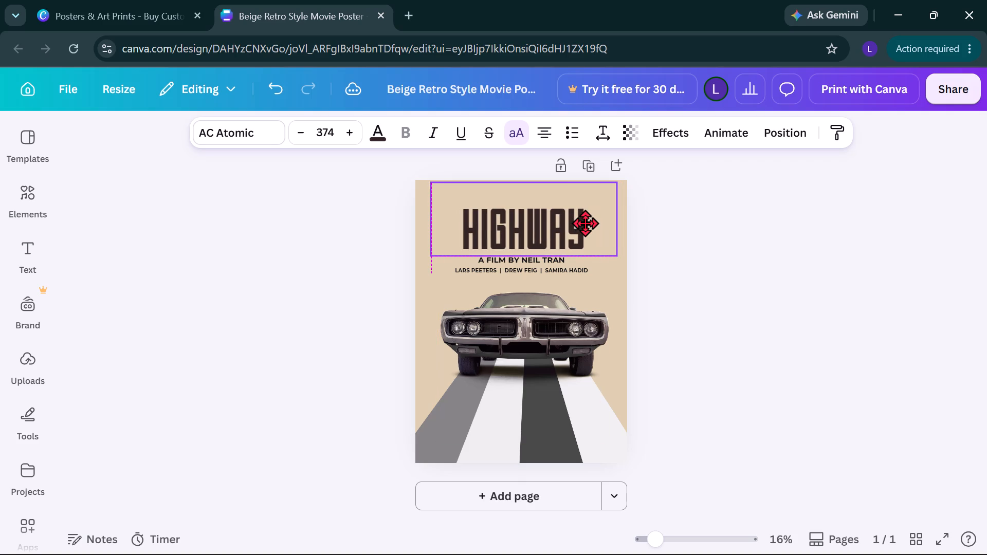
Replace the HIGHWAY title text with RETRO.
double_click(562, 221)
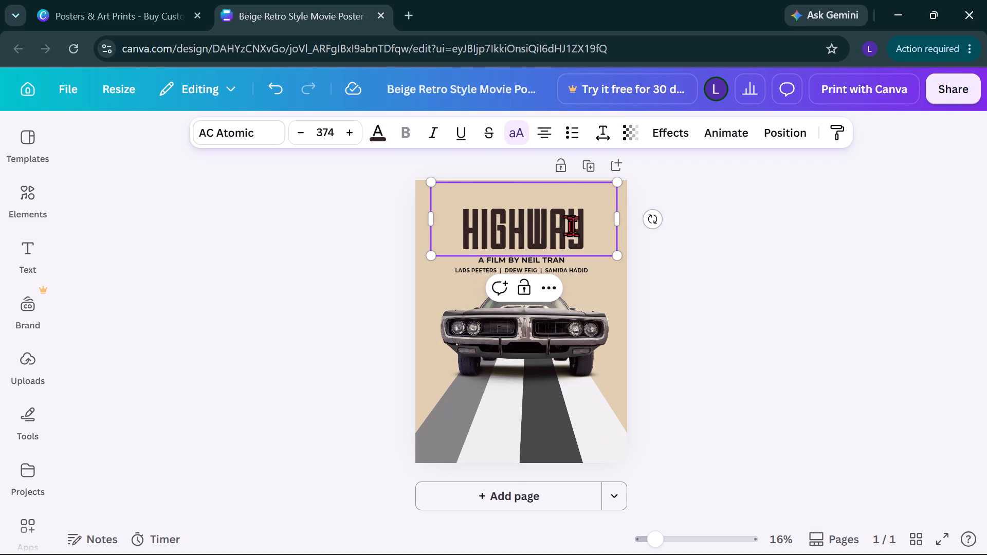
left_click(591, 227)
key("BackSpace")
key("BackSpace")
key("BackSpace")
key("BackSpace")
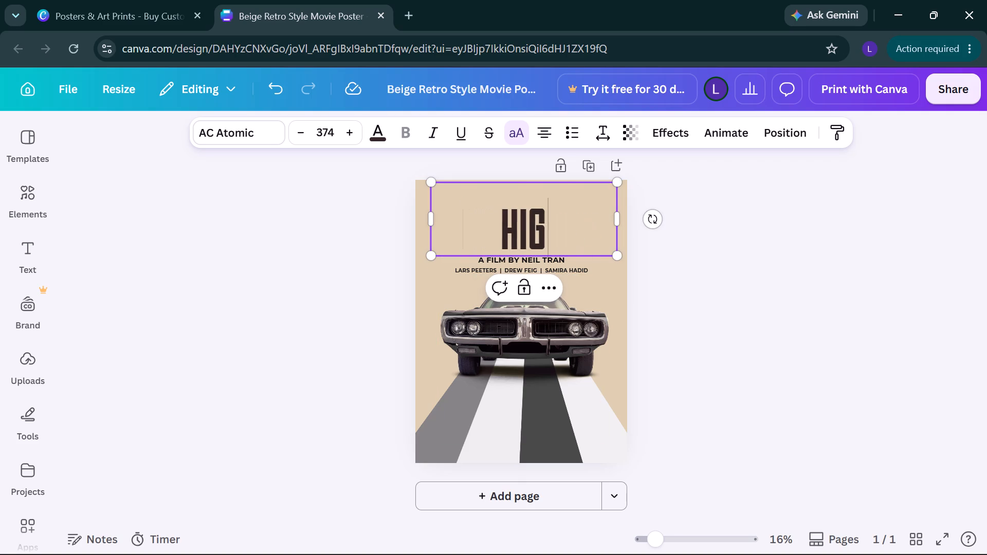
key("BackSpace")
key("BackSpace")
key("BackSpace")
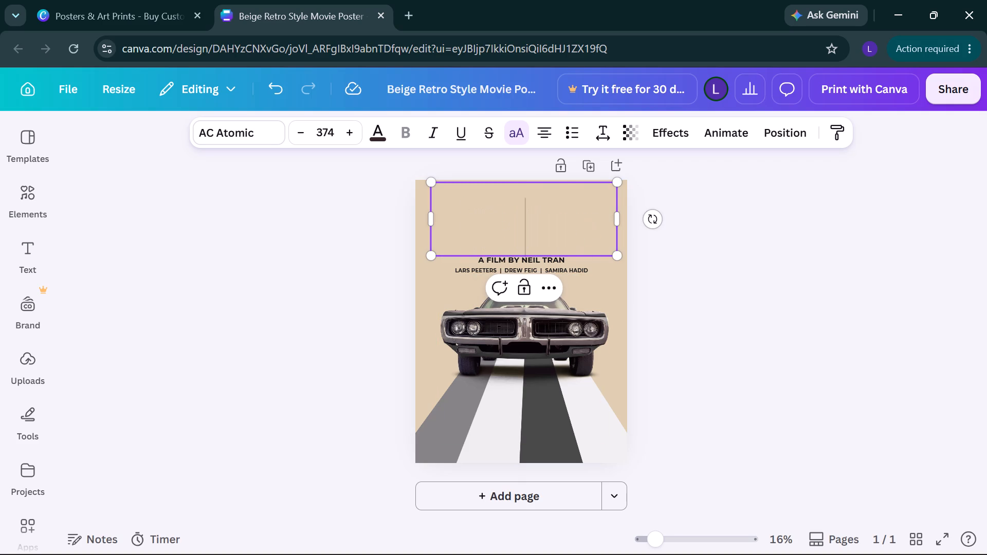
type("ret")
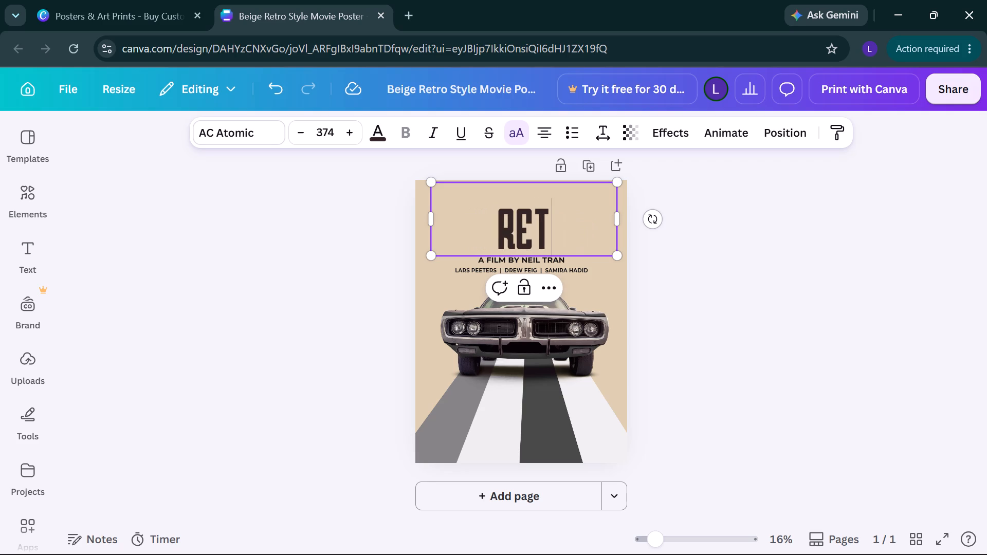
type("ro")
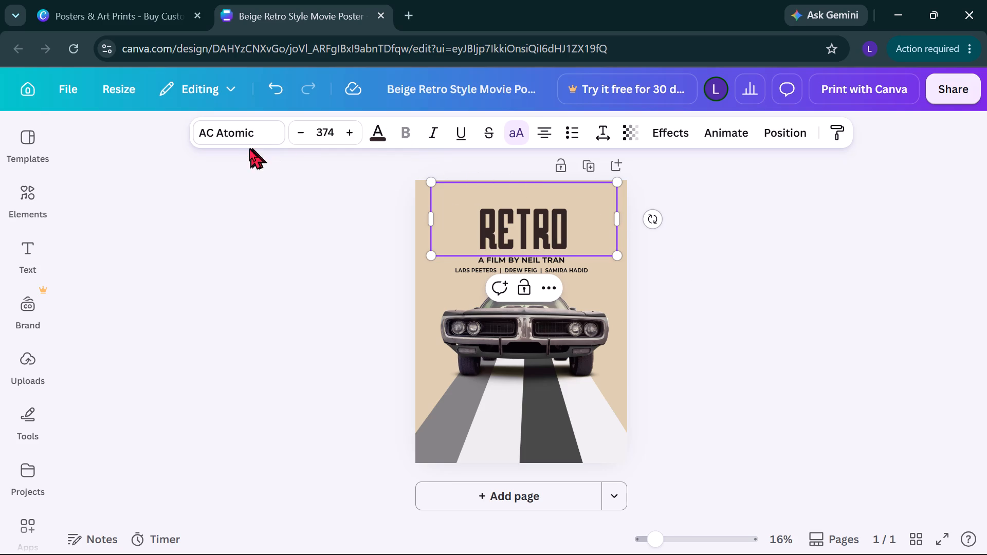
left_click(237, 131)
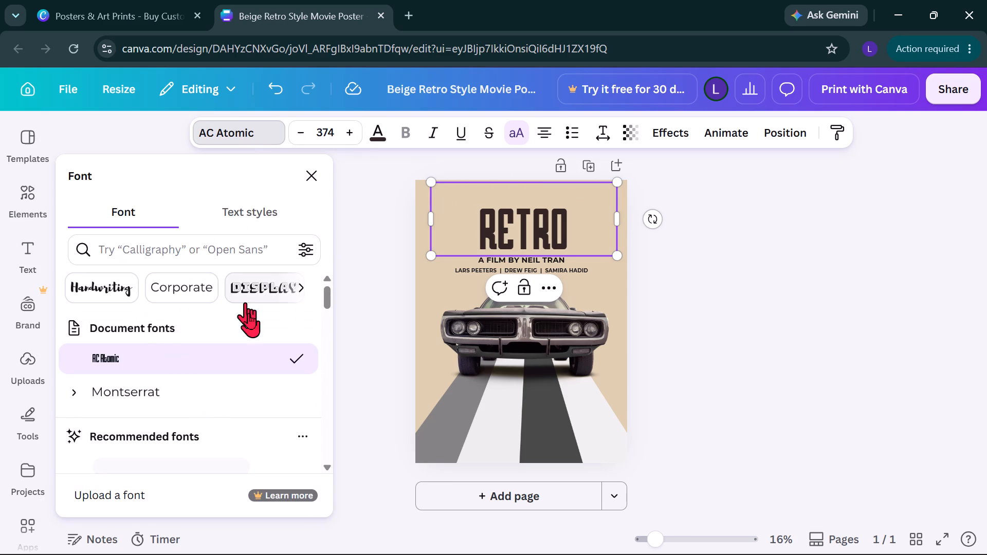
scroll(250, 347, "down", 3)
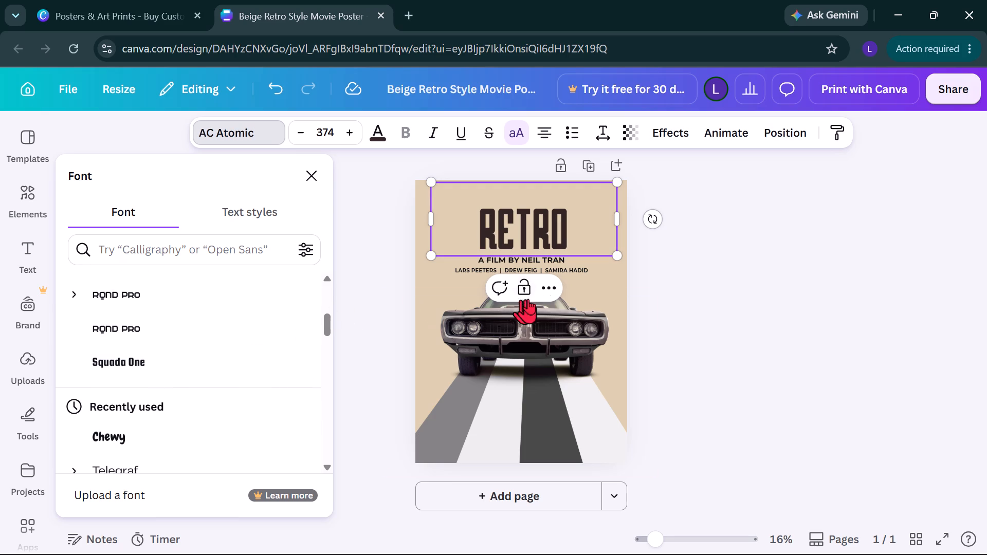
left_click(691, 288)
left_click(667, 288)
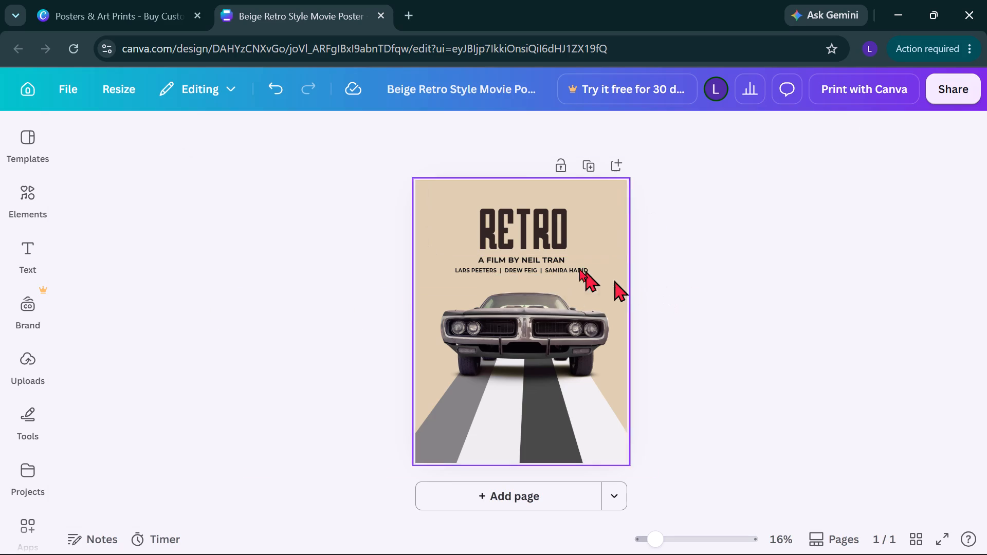
Change the film credit line under the title to read A FILM BY LEELA.
left_click(516, 263)
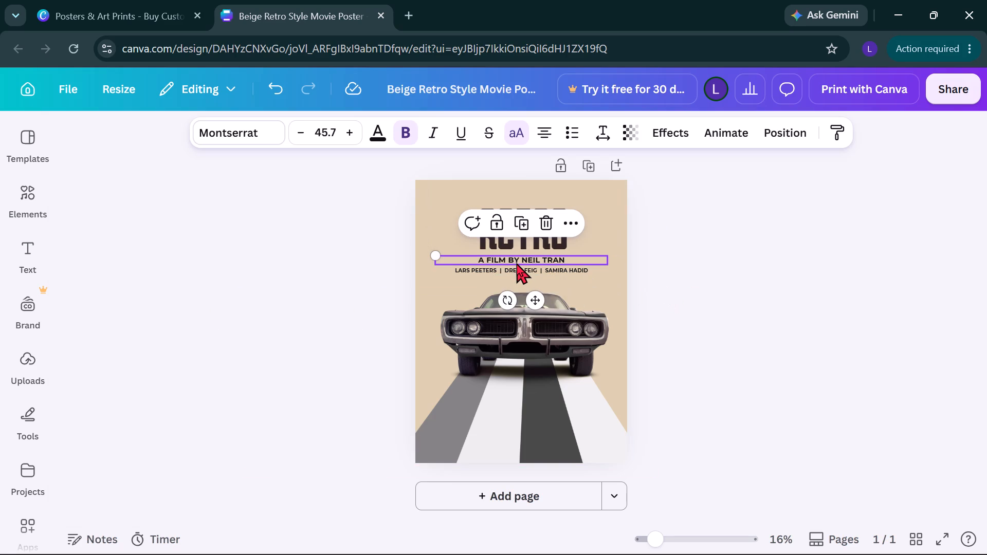
left_click(562, 260)
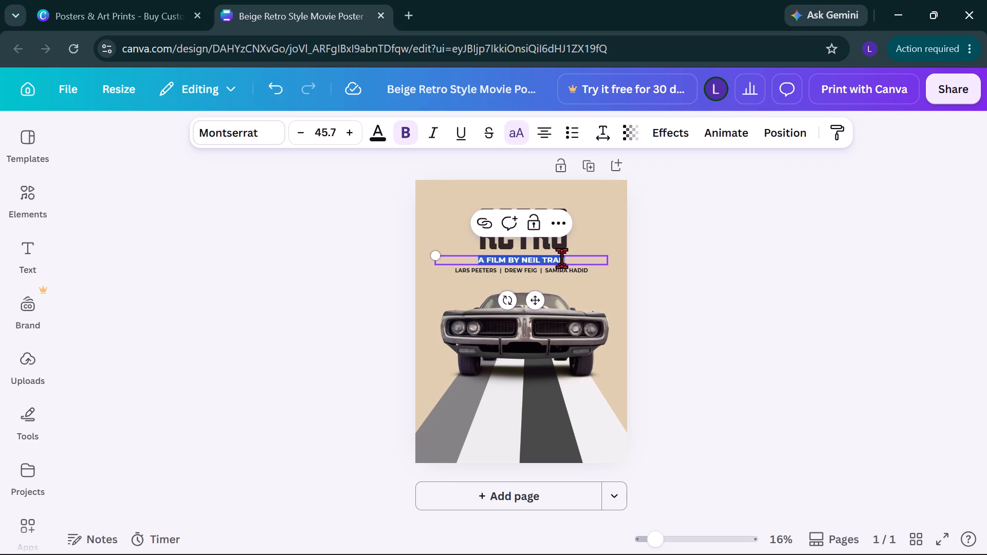
left_click(561, 258)
left_click(570, 260)
key("BackSpace")
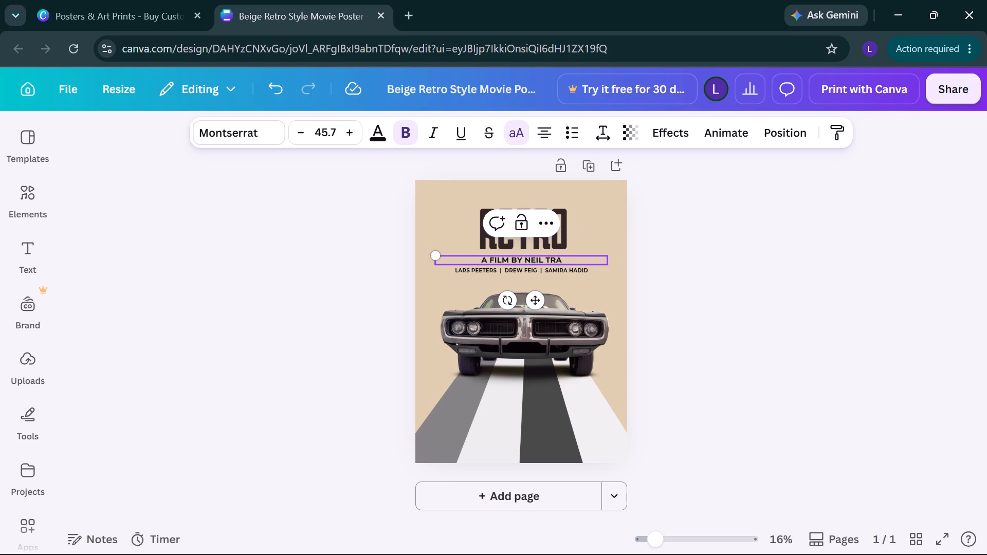
key("BackSpace")
key("BackSpace")
key("BackSpace")
key("BackSpace")
key("BackSpace")
key("BackSpace")
key("BackSpace")
key("BackSpace")
key("BackSpace")
key("space")
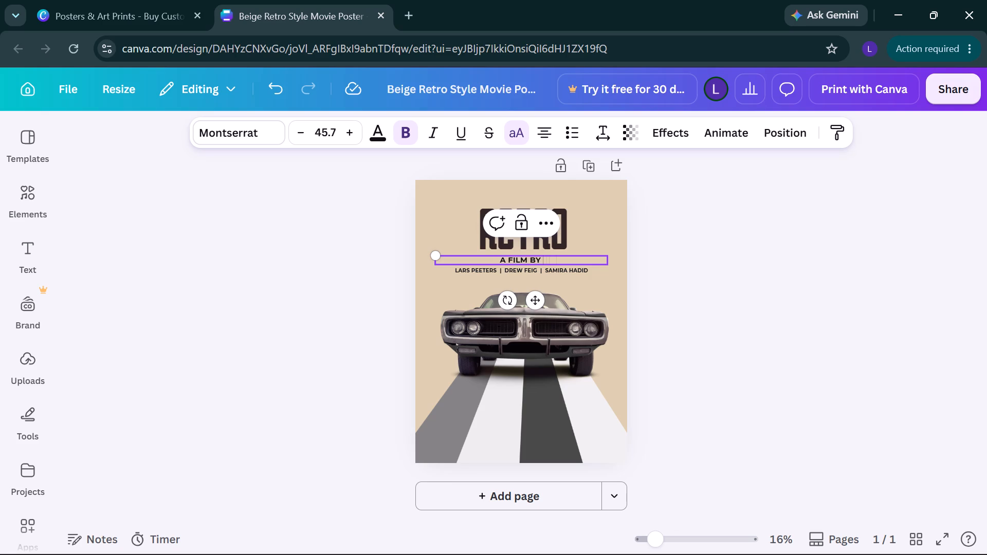
type("lee")
type("laa")
key("BackSpace")
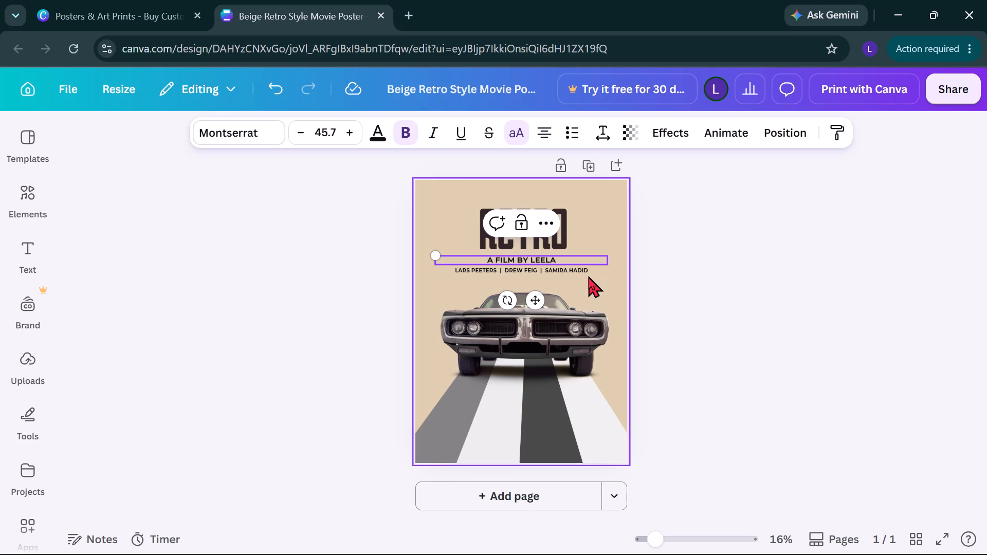
Replace the third name in the cast line below the film credit with LEELA.
left_click(584, 271)
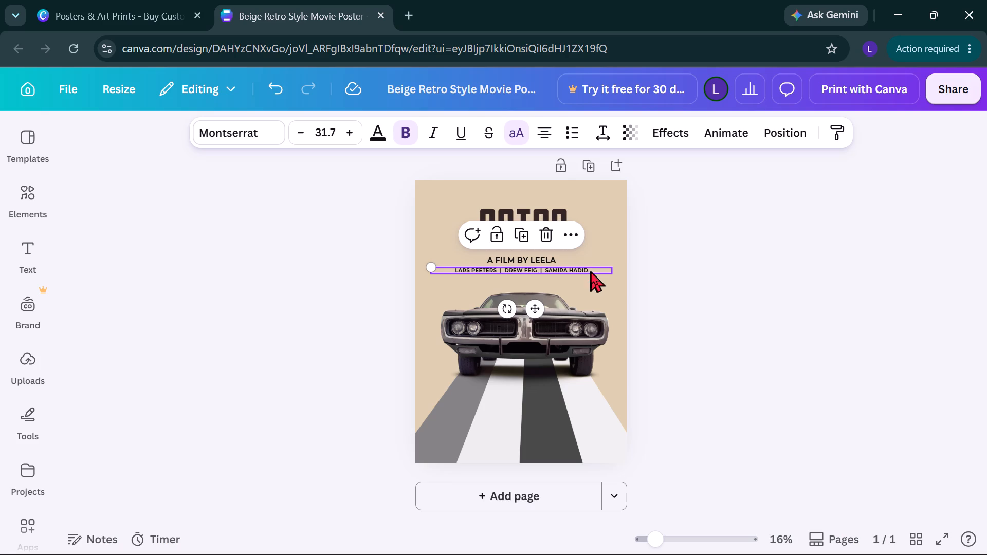
left_click(592, 271)
left_click(596, 271)
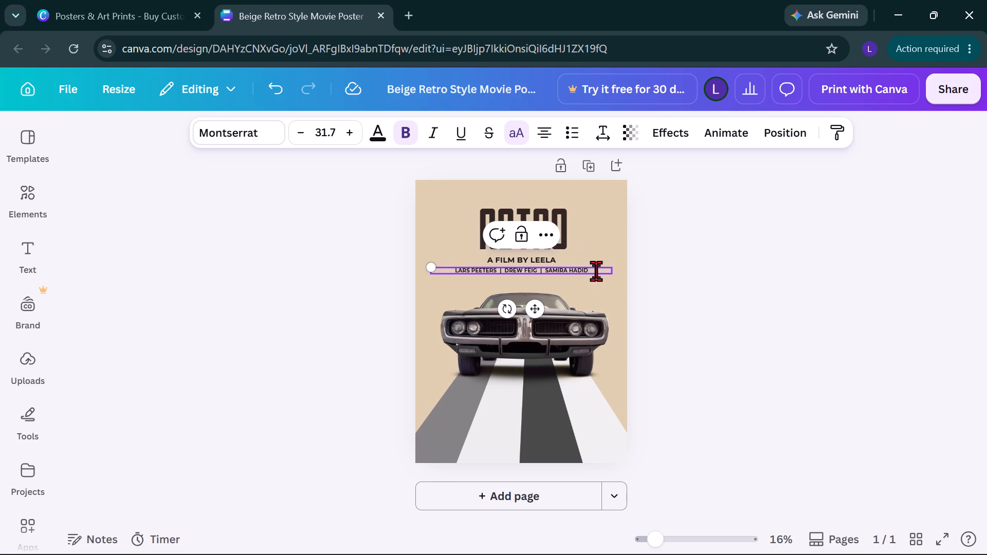
key("BackSpace")
key("BackSpace")
key("BackSpace")
key("BackSpace")
key("BackSpace")
key("BackSpace")
key("BackSpace")
key("BackSpace")
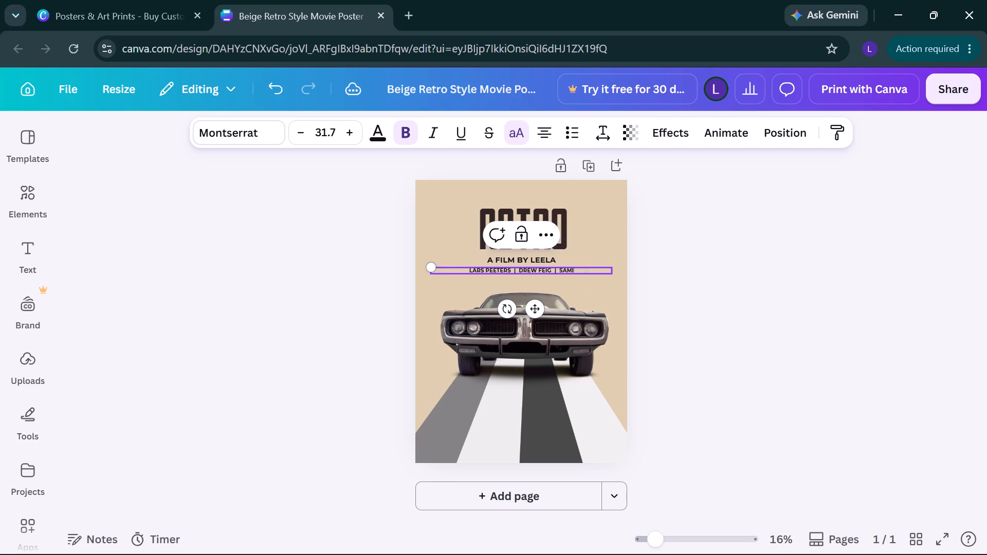
key("BackSpace")
key("BackSpace")
key("BackSpace")
key("BackSpace")
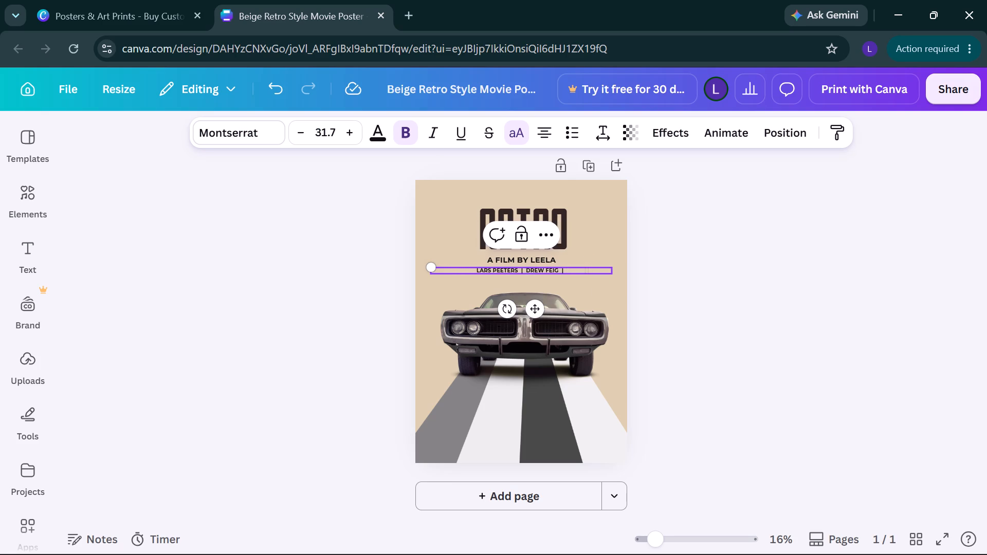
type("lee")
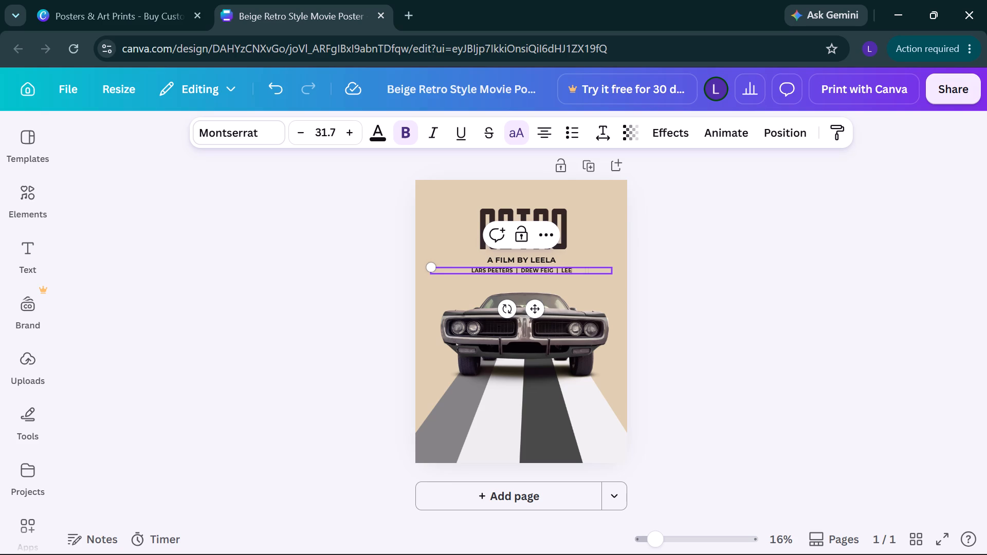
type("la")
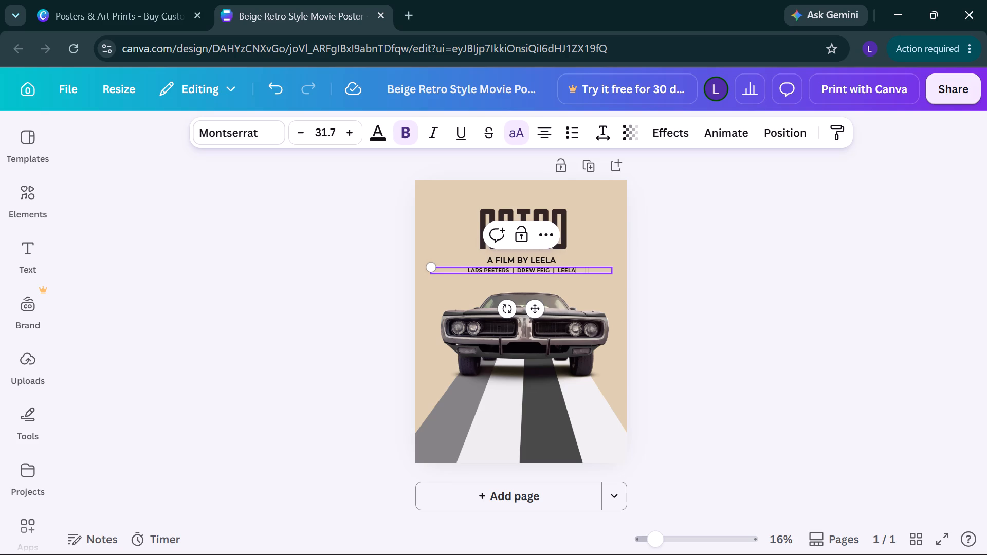
Replace the middle name in the cast line with SAI, keeping the separators on both sides.
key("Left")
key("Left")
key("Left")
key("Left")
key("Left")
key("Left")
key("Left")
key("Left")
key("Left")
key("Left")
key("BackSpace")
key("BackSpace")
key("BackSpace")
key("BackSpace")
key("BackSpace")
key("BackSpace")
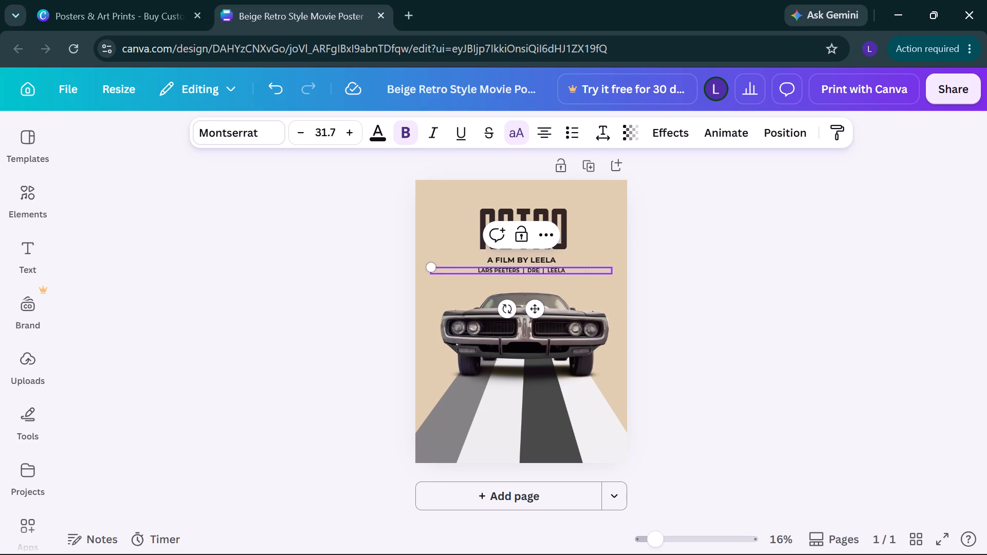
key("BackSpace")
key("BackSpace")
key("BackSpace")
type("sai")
Replace the first name in the cast line with SATYA, keeping the separator after it.
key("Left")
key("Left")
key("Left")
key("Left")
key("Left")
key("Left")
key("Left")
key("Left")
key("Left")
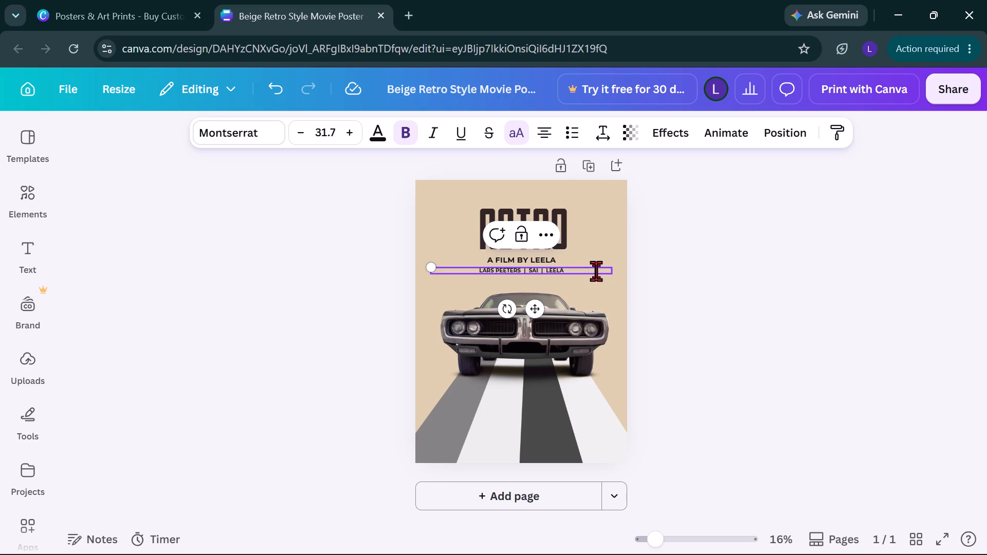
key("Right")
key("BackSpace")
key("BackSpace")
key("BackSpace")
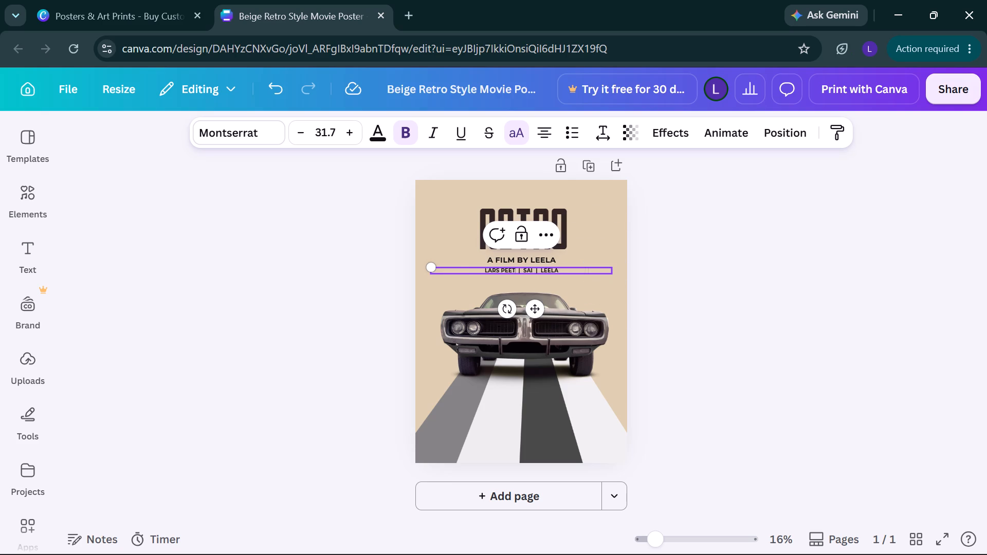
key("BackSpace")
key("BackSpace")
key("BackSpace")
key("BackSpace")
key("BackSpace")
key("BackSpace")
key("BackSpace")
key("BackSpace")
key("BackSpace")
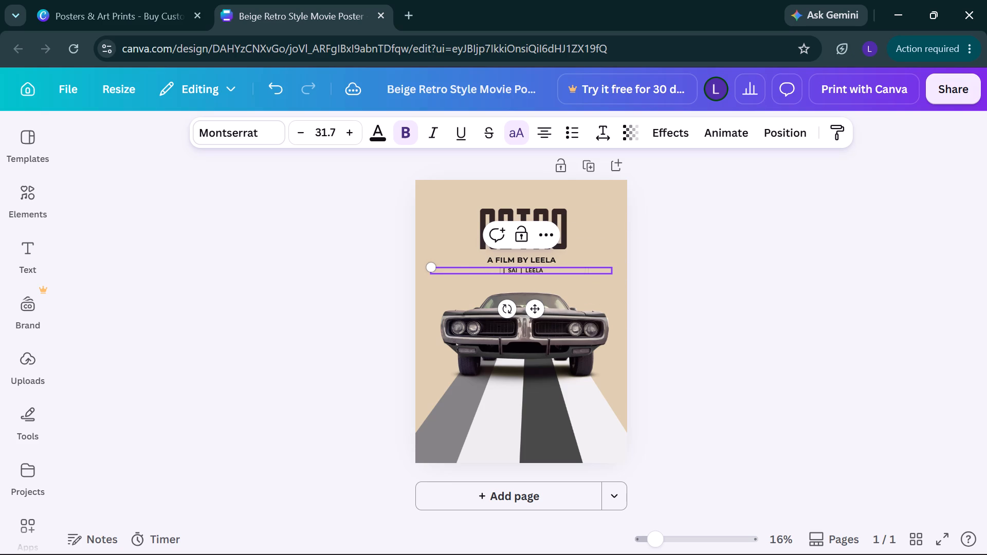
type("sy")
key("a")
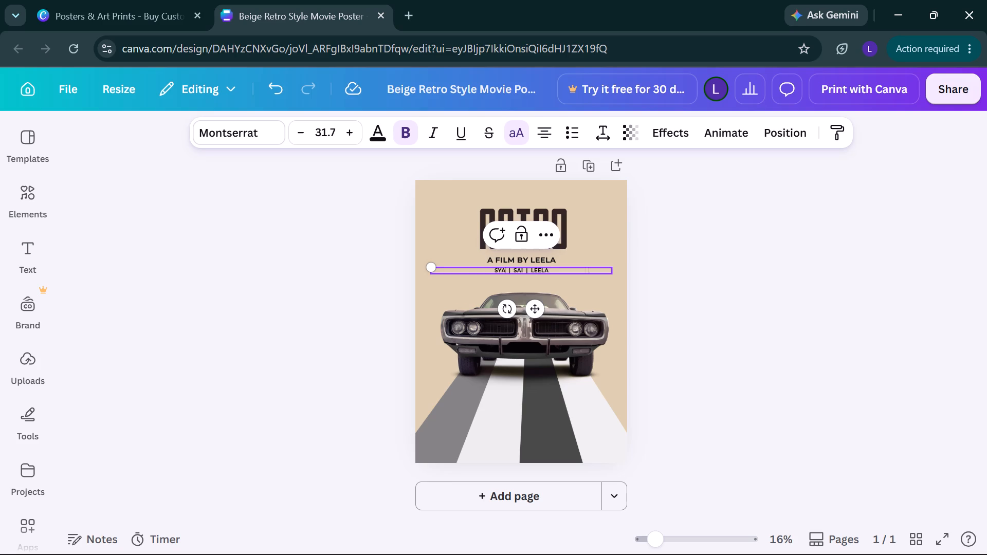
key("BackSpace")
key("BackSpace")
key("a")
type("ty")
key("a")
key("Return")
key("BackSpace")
left_click(663, 274)
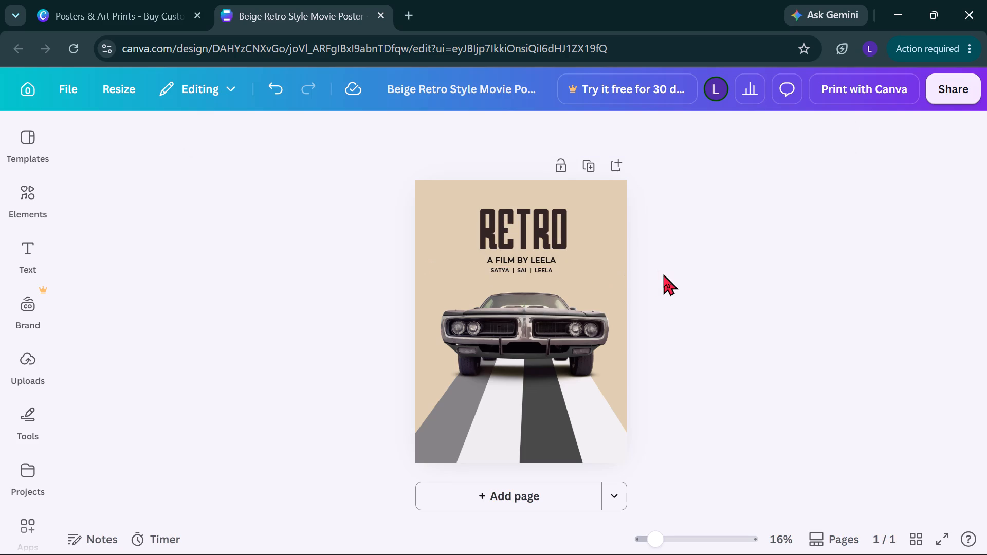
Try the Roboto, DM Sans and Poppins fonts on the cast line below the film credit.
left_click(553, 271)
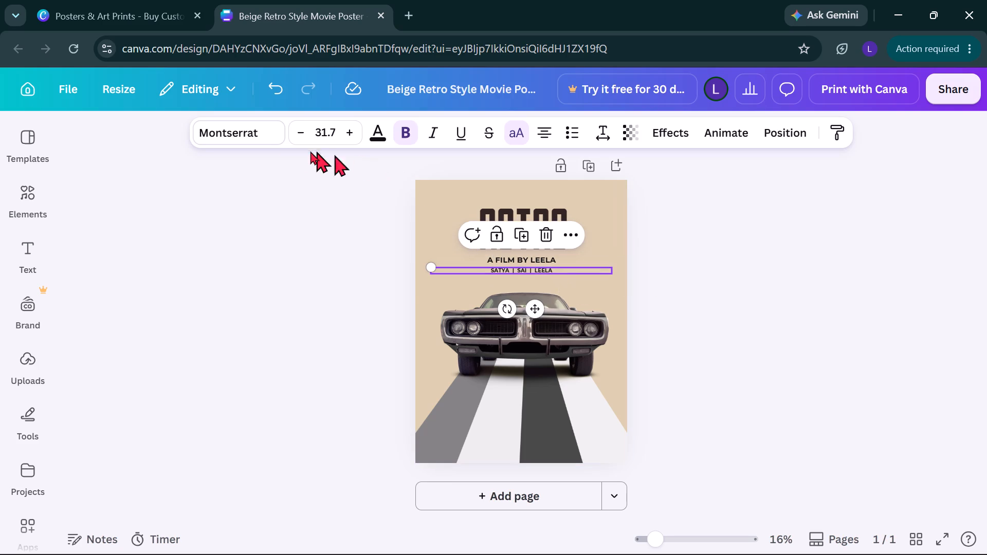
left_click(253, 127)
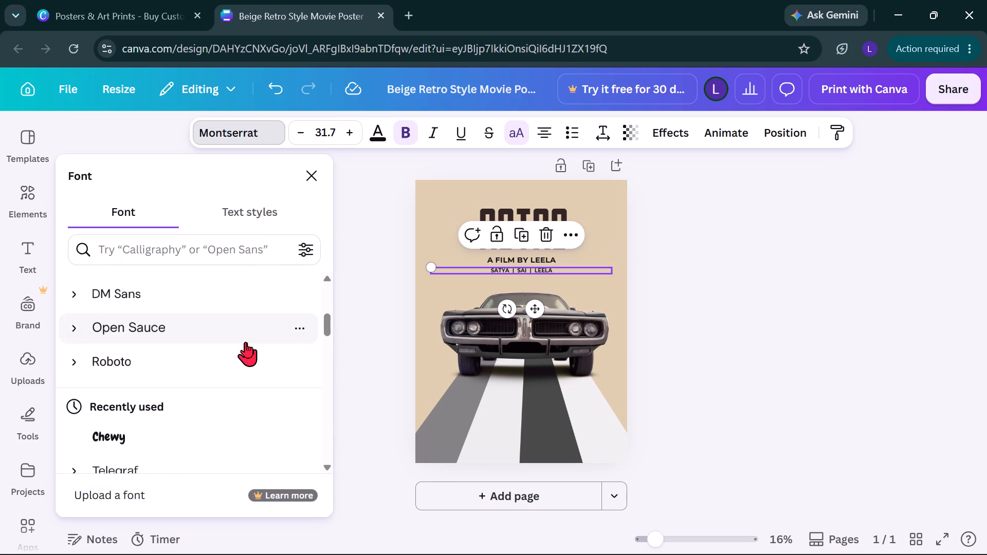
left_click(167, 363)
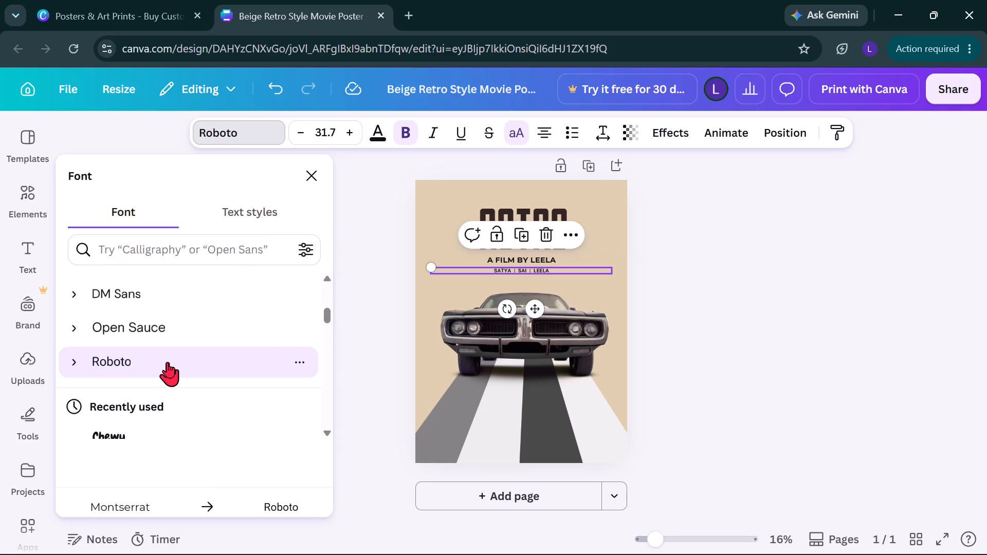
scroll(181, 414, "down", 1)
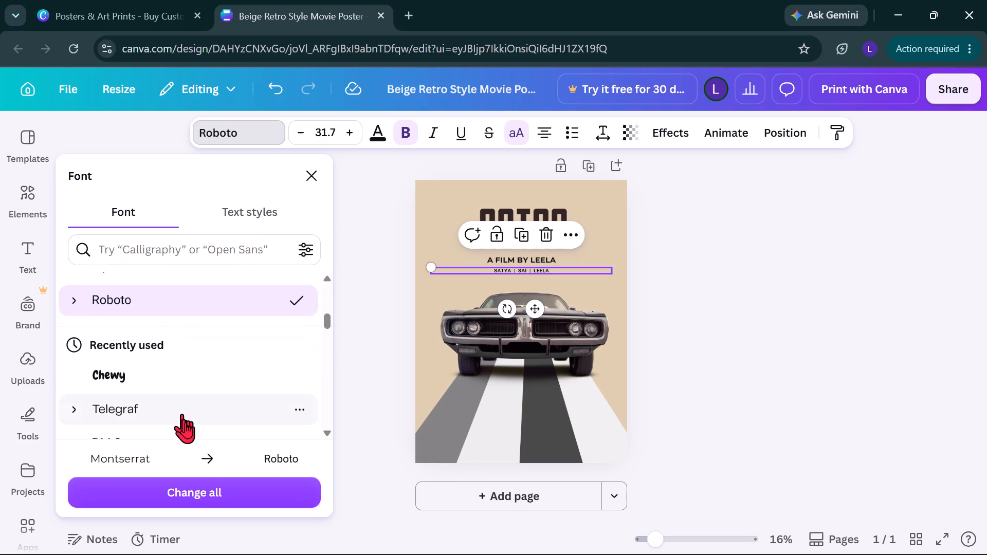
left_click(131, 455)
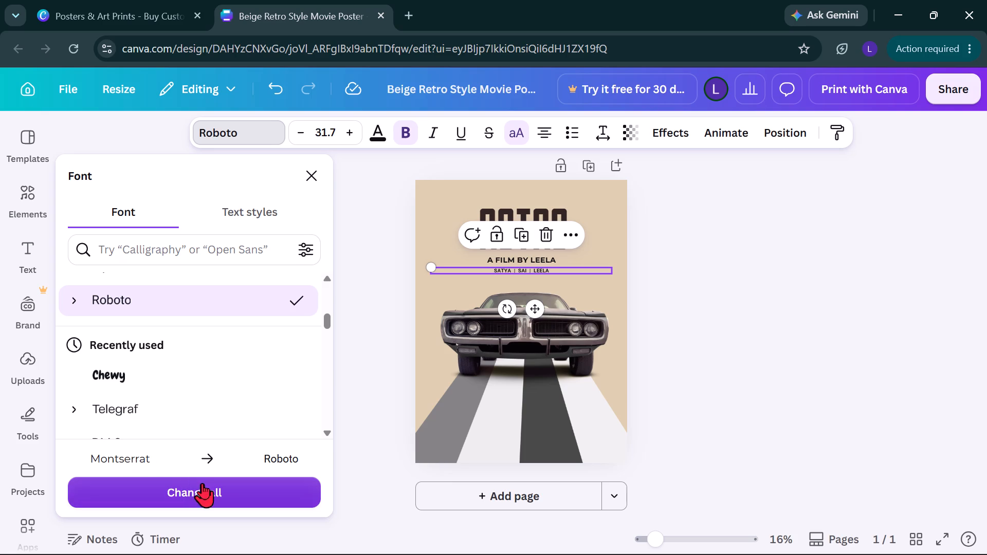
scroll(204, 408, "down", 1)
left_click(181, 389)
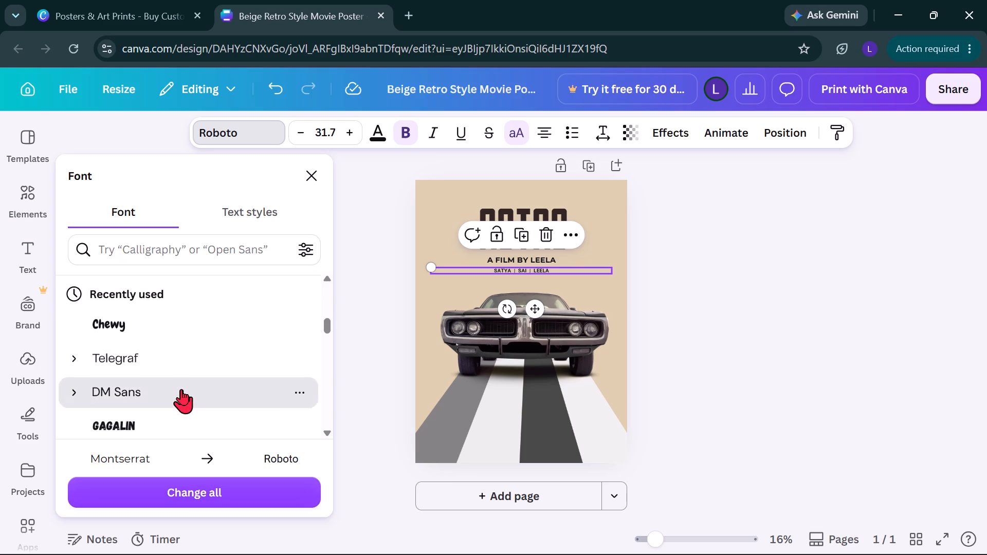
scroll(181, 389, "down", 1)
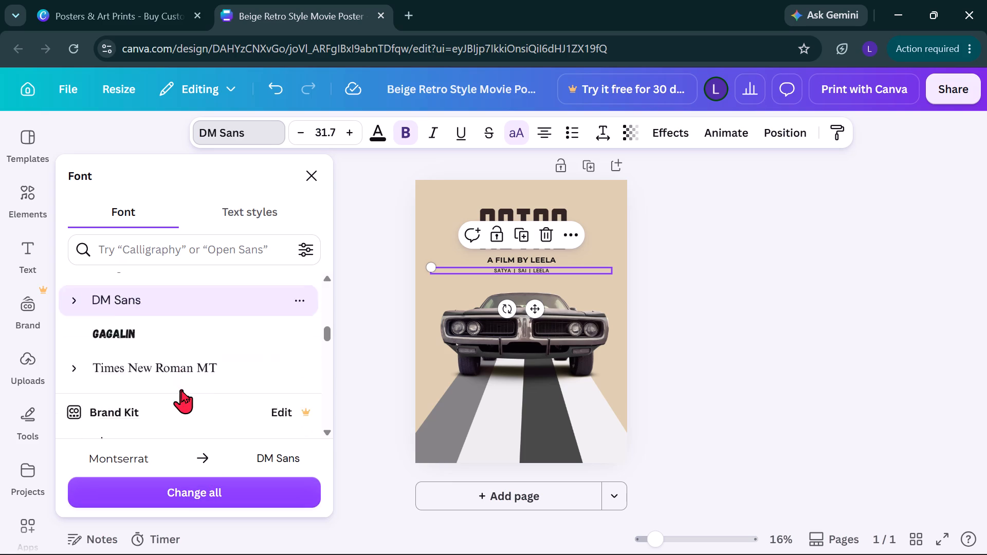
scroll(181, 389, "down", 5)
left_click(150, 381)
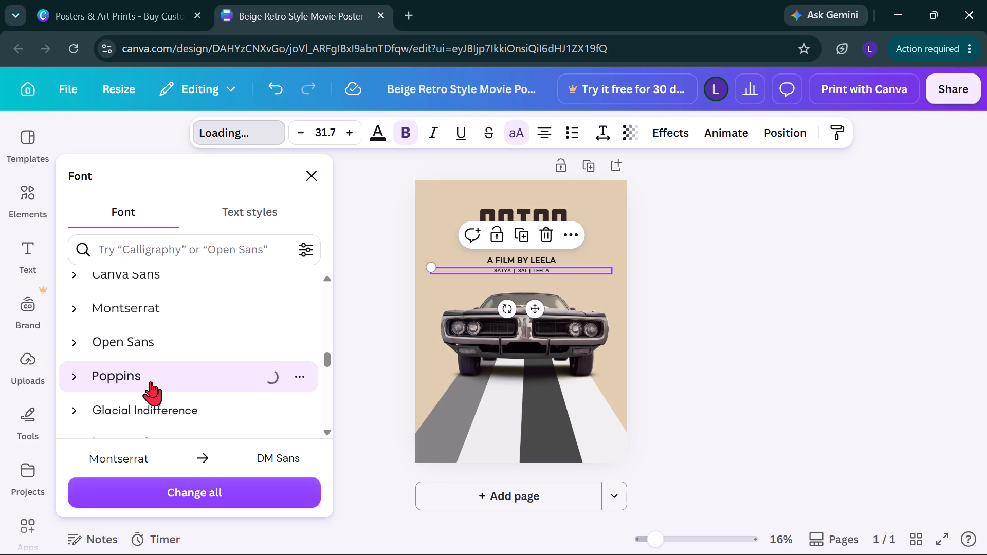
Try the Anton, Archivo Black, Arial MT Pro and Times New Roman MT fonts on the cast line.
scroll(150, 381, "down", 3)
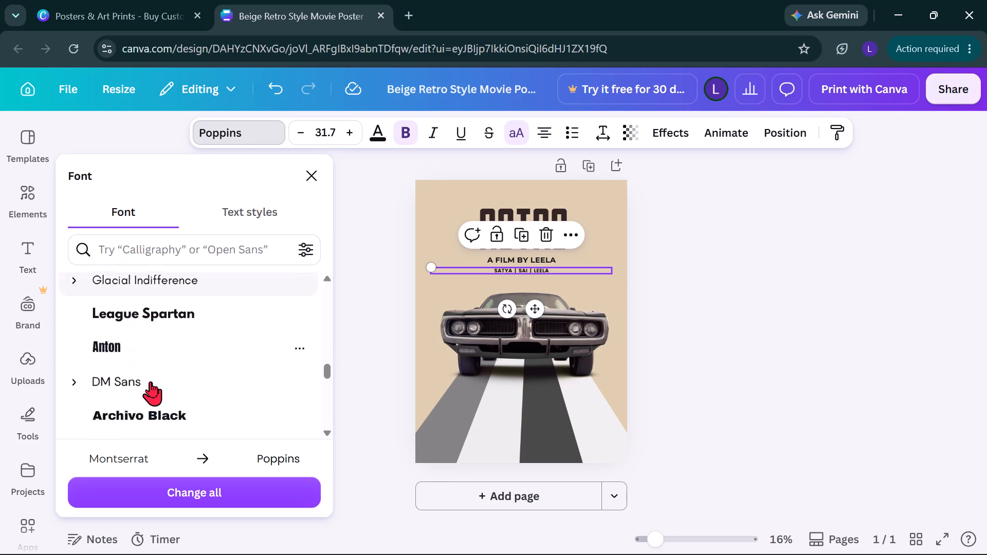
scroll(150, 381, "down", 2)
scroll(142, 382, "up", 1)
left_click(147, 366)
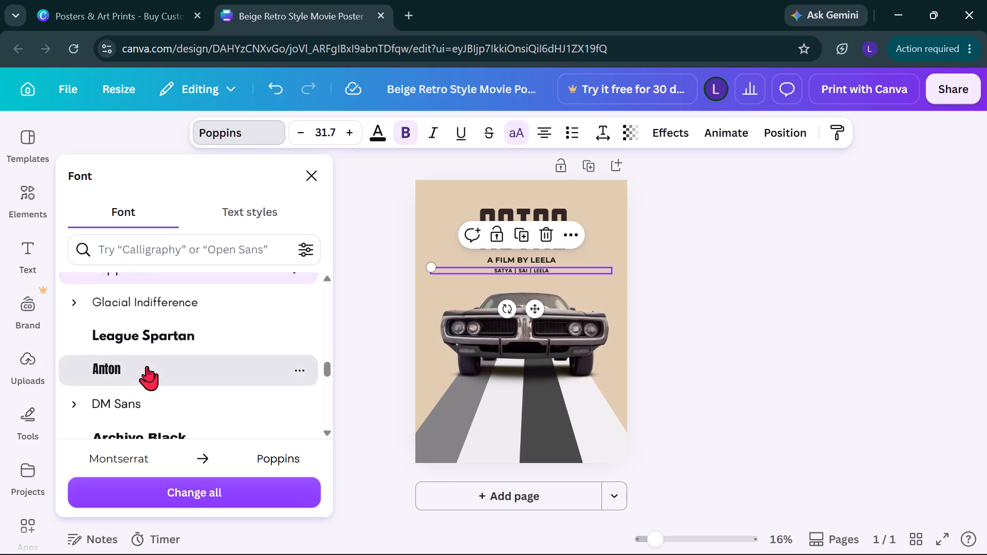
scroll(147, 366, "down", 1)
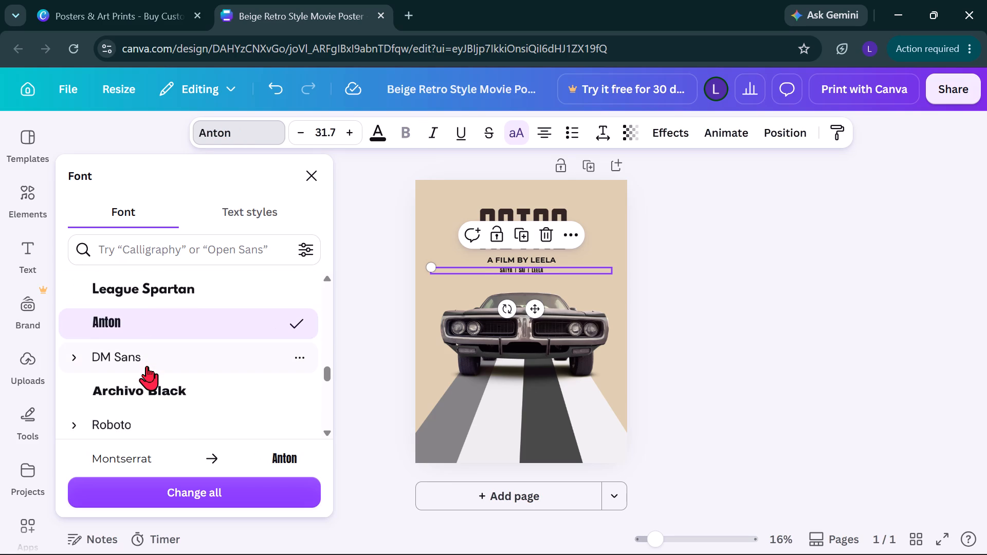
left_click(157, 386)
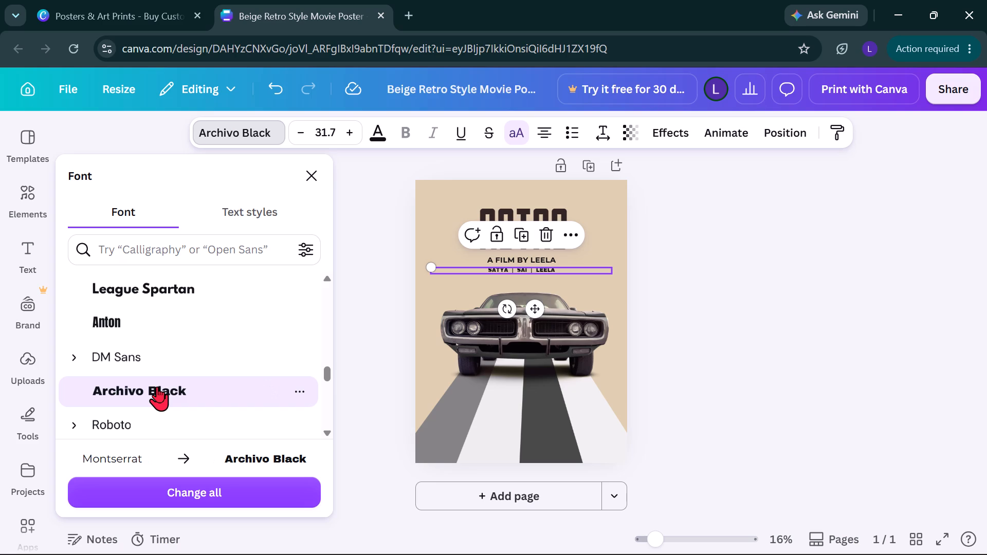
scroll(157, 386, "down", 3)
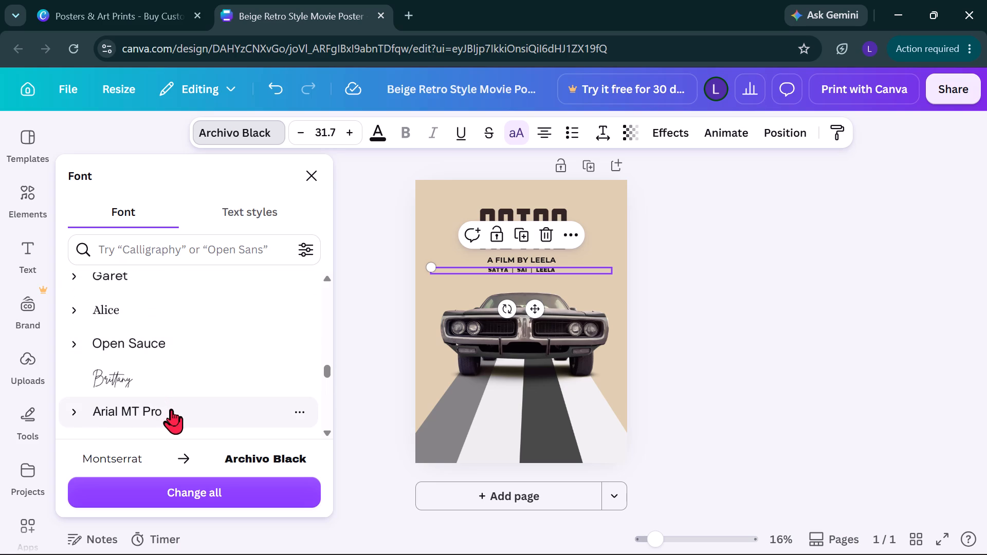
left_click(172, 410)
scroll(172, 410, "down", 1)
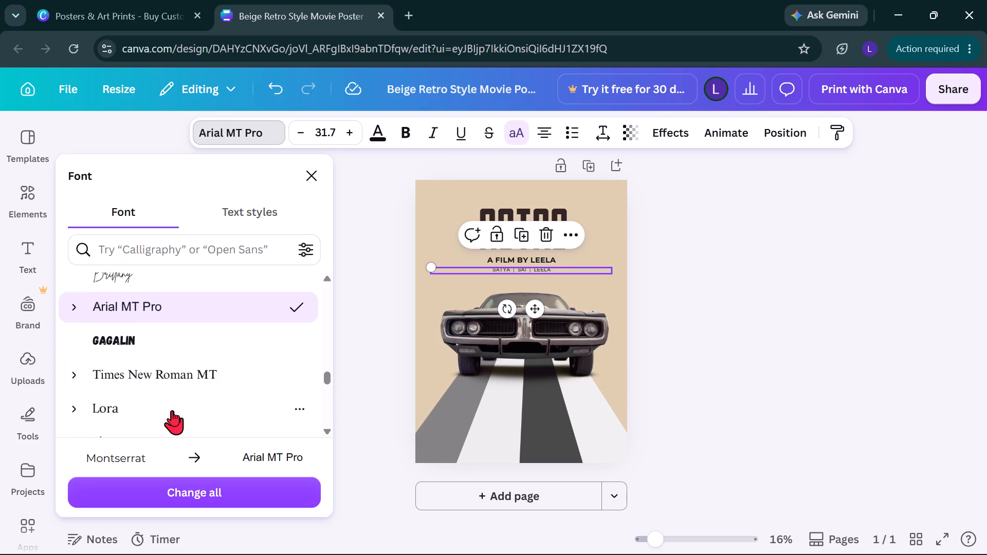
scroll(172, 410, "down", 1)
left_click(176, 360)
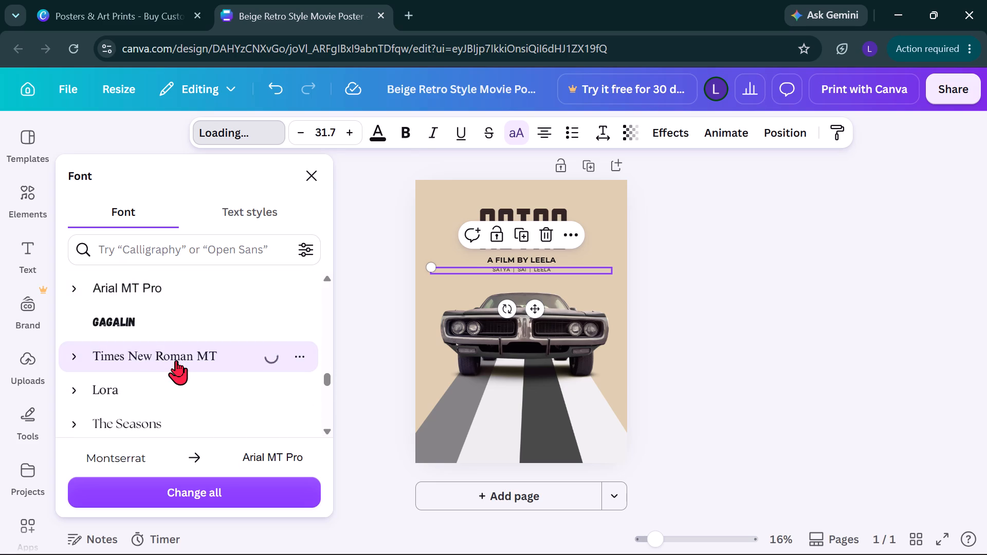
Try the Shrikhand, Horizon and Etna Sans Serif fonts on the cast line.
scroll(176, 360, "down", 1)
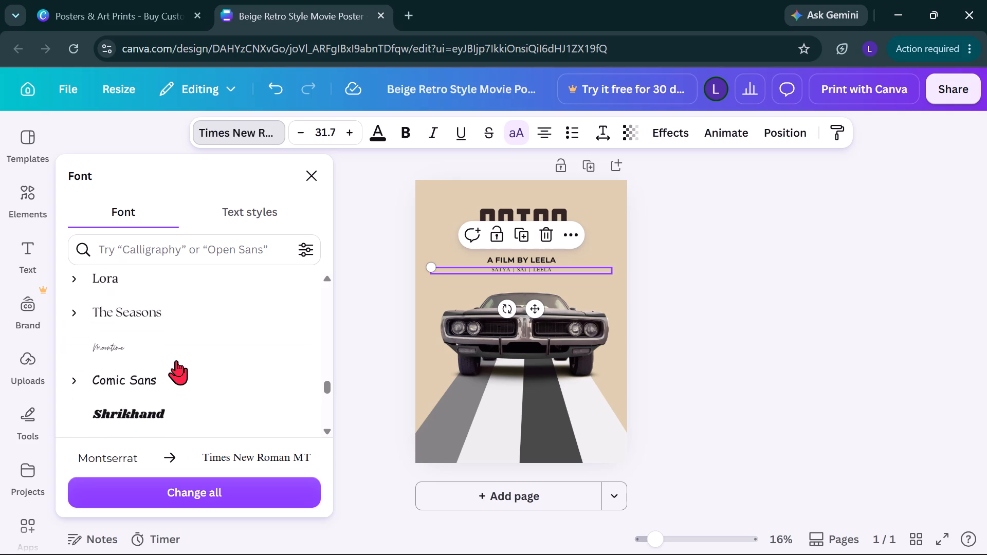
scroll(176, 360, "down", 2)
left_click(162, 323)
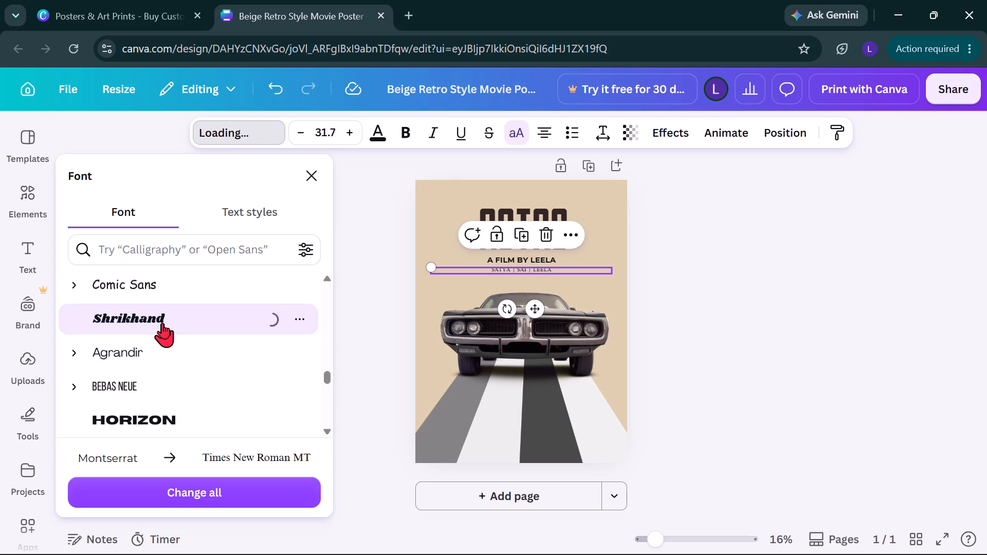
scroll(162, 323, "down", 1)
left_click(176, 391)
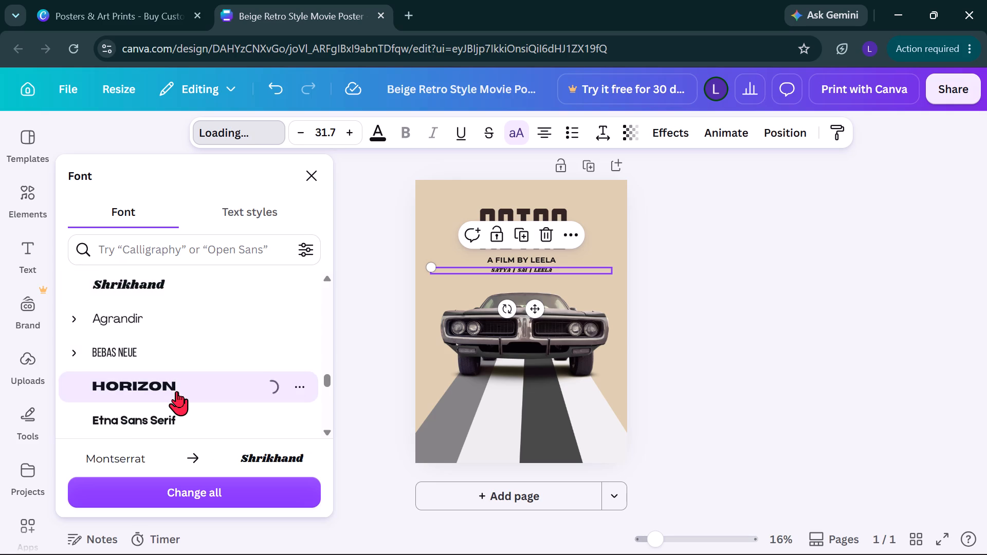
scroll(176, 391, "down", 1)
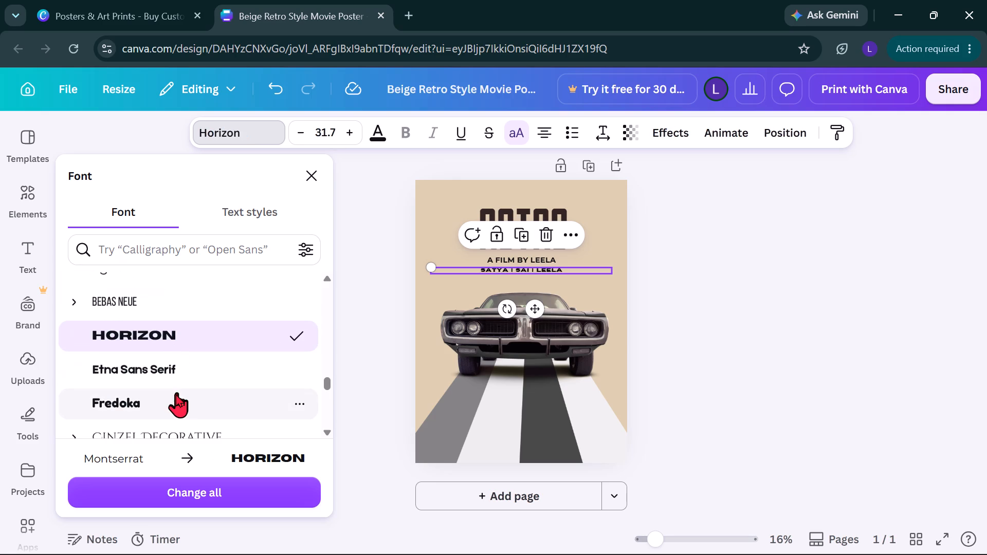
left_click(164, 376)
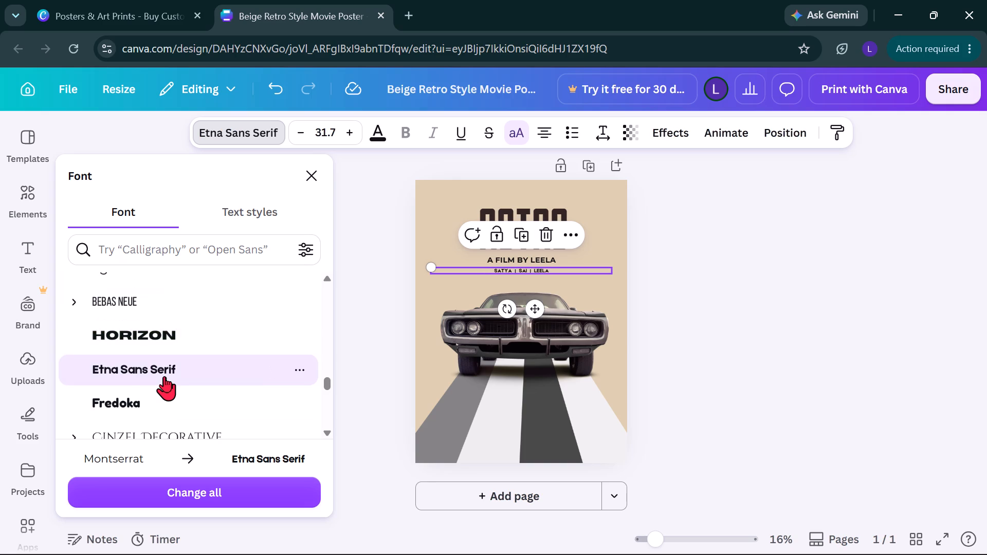
Set the cast line's font to Fredoka and deselect the text.
left_click(169, 405)
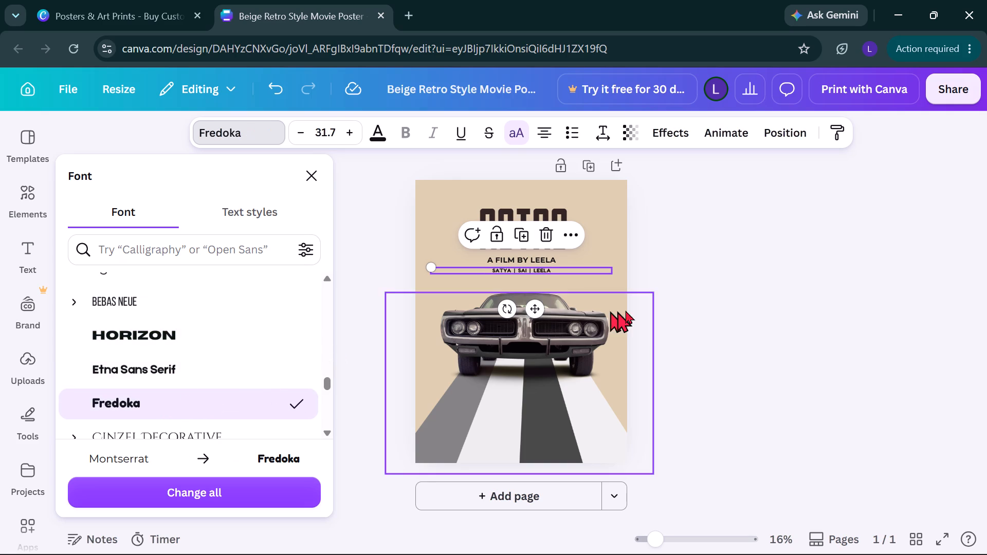
left_click(726, 311)
left_click(726, 311)
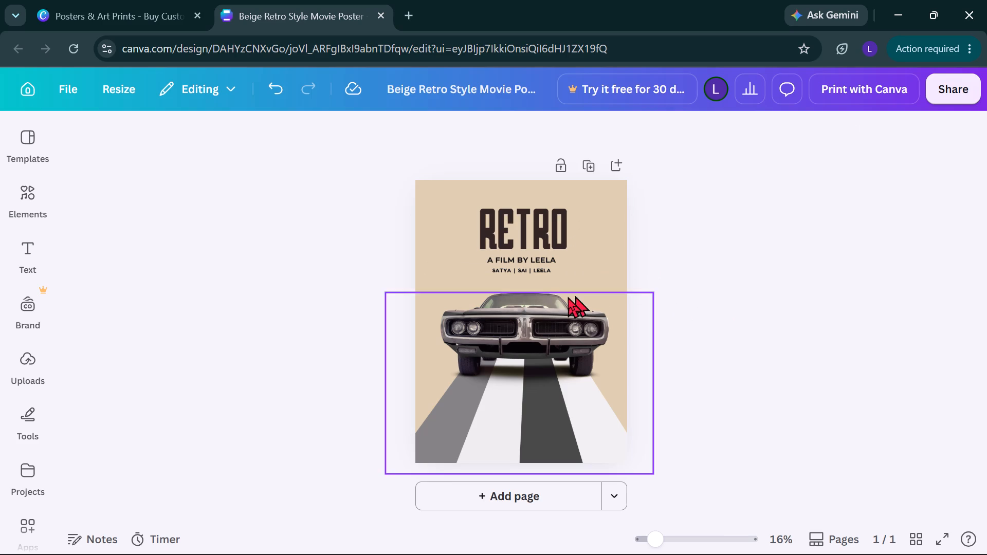
Enlarge the SATYA | SAI | LEELA cast line to a font size of about 36.9.
left_click(527, 269)
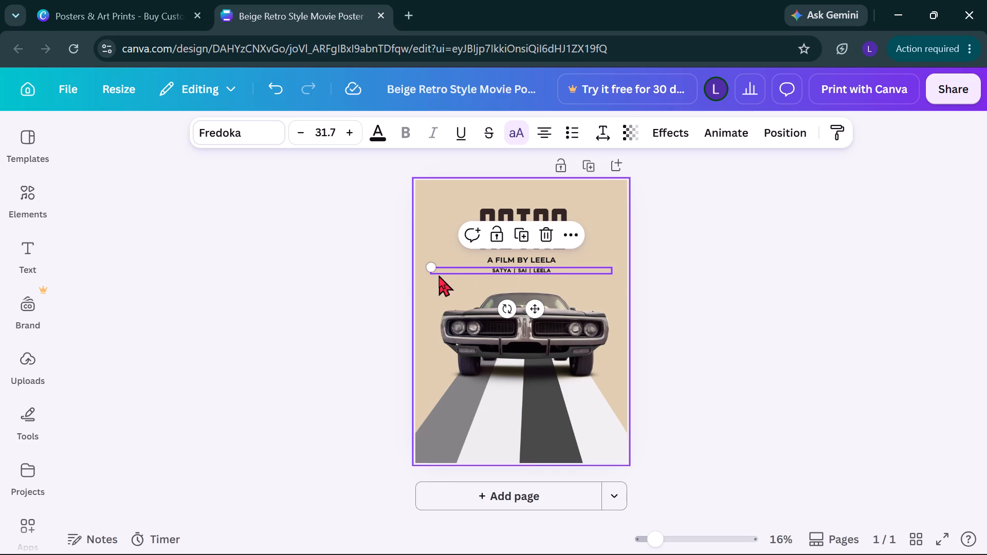
left_click_drag(430, 267, 423, 266)
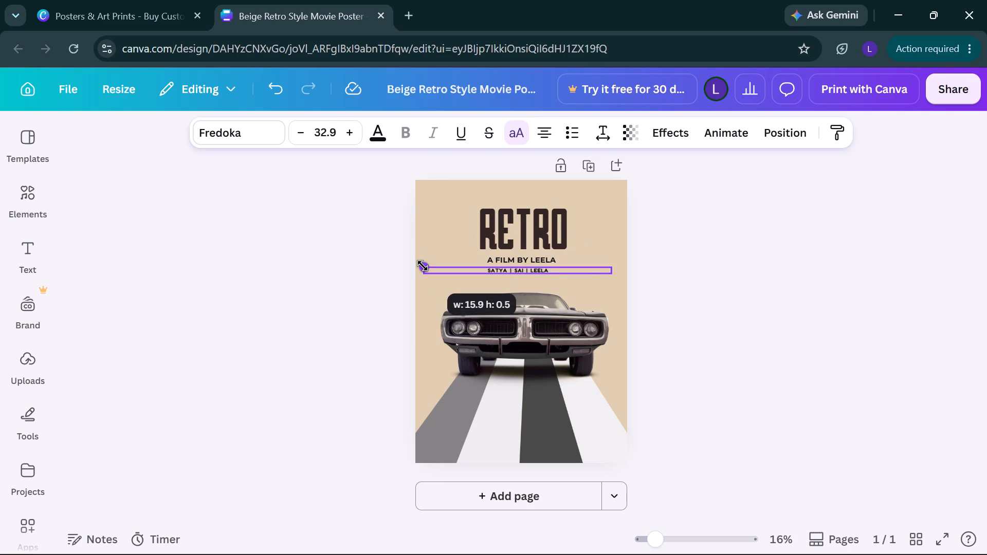
left_click_drag(423, 266, 413, 266)
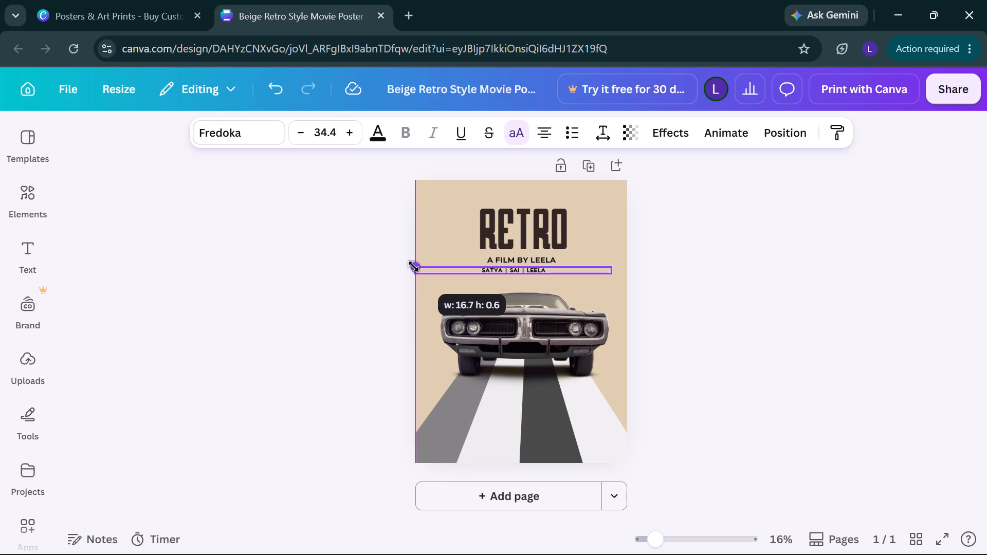
left_click_drag(413, 266, 405, 269)
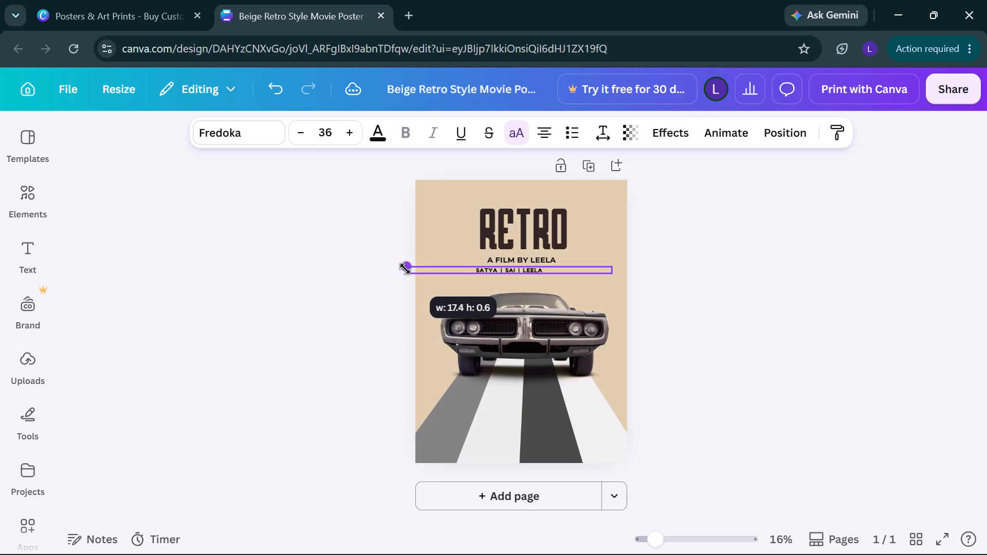
left_click_drag(405, 269, 400, 268)
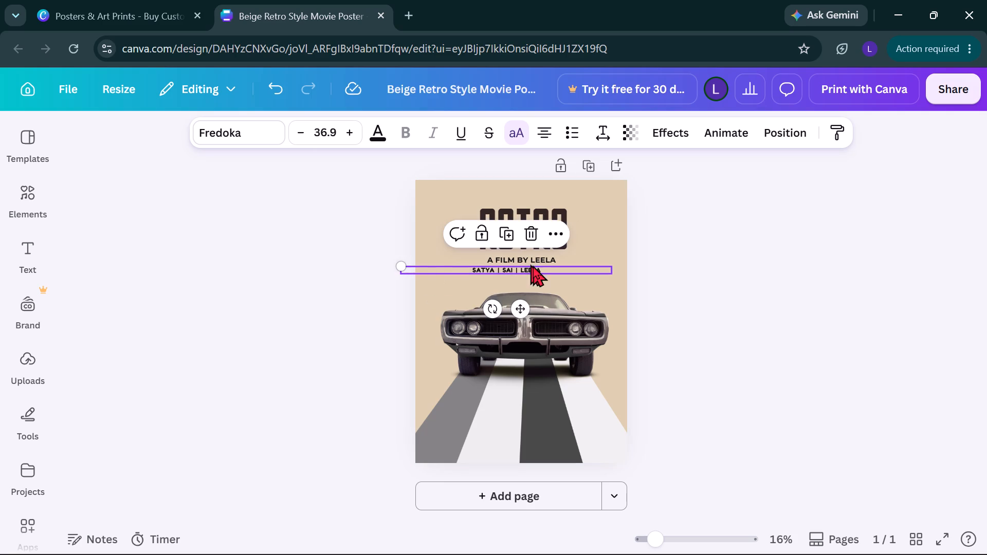
Reposition the enlarged cast line so it sits centred directly beneath the A FILM BY LEELA credit.
left_click_drag(513, 303, 526, 301)
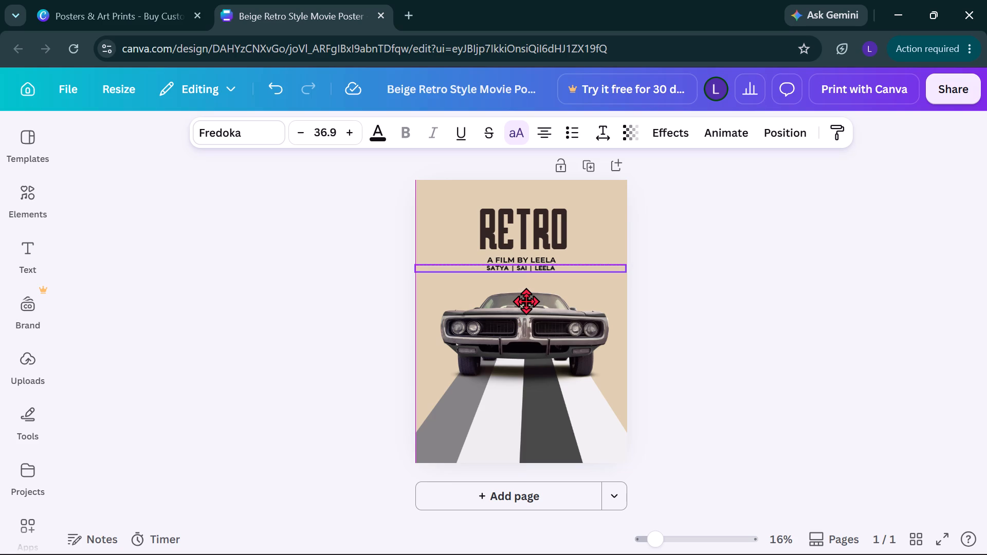
left_click_drag(526, 301, 524, 305)
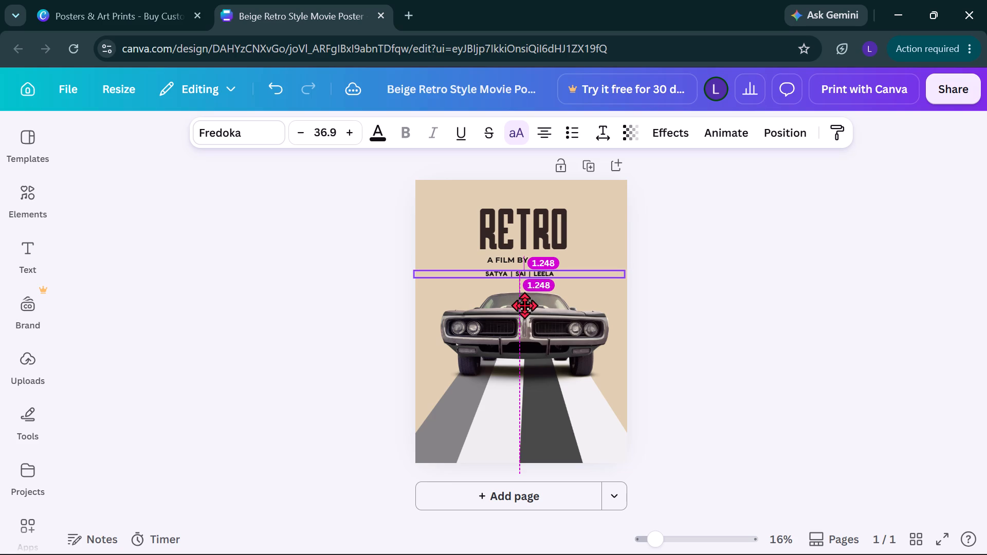
left_click_drag(524, 305, 524, 302)
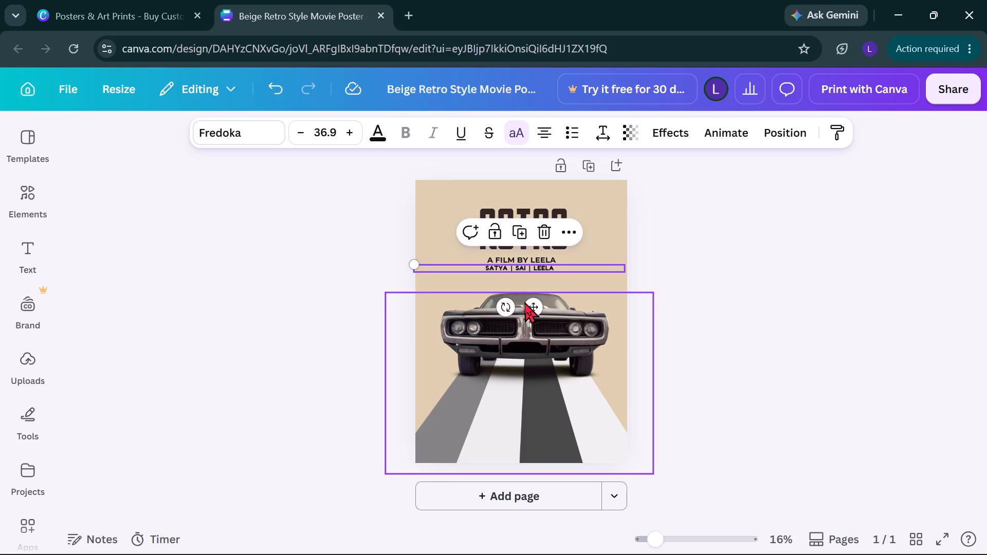
left_click(704, 306)
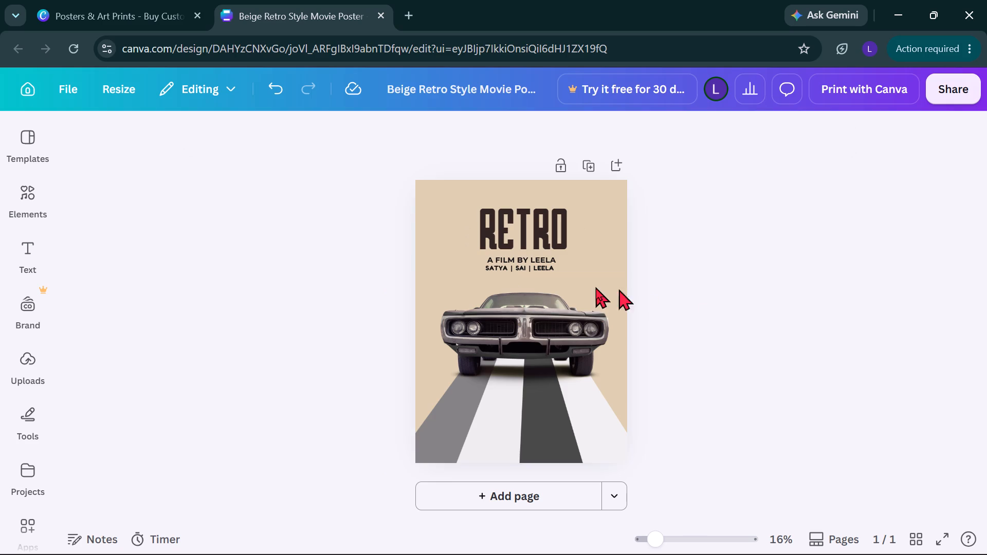
left_click(538, 270)
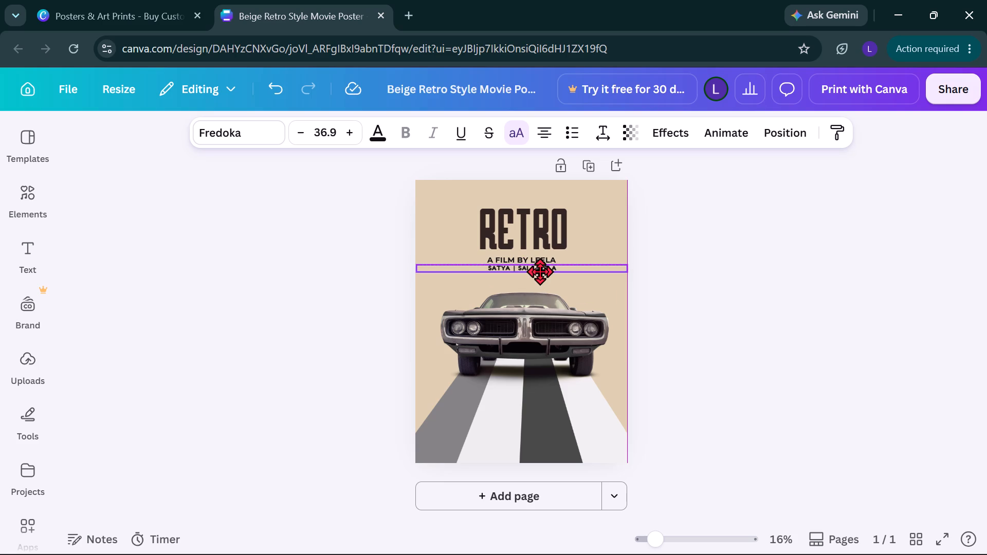
left_click(701, 273)
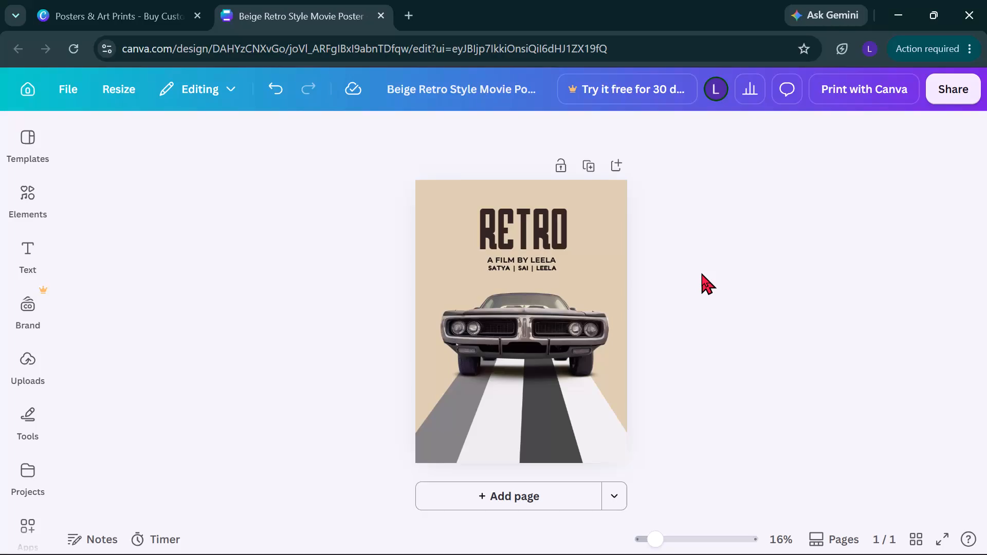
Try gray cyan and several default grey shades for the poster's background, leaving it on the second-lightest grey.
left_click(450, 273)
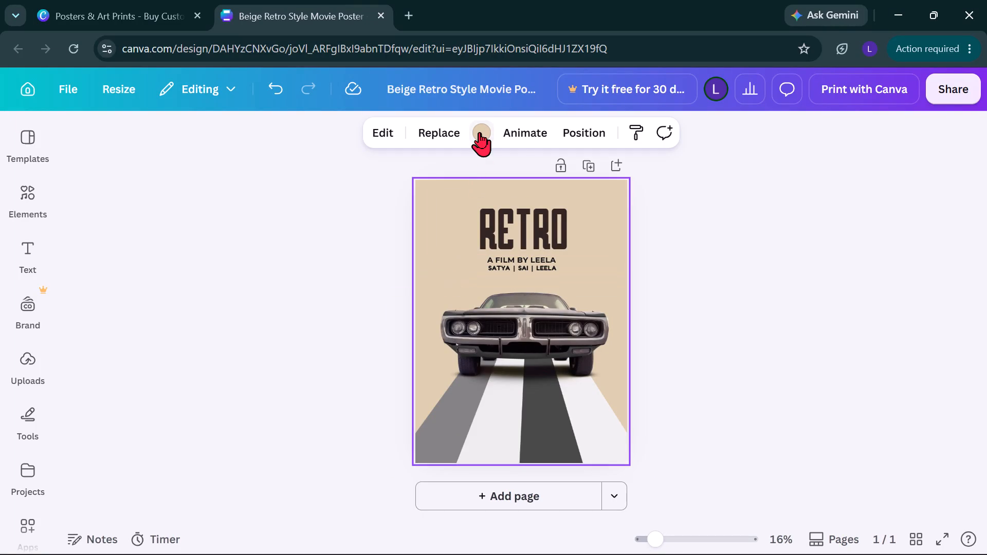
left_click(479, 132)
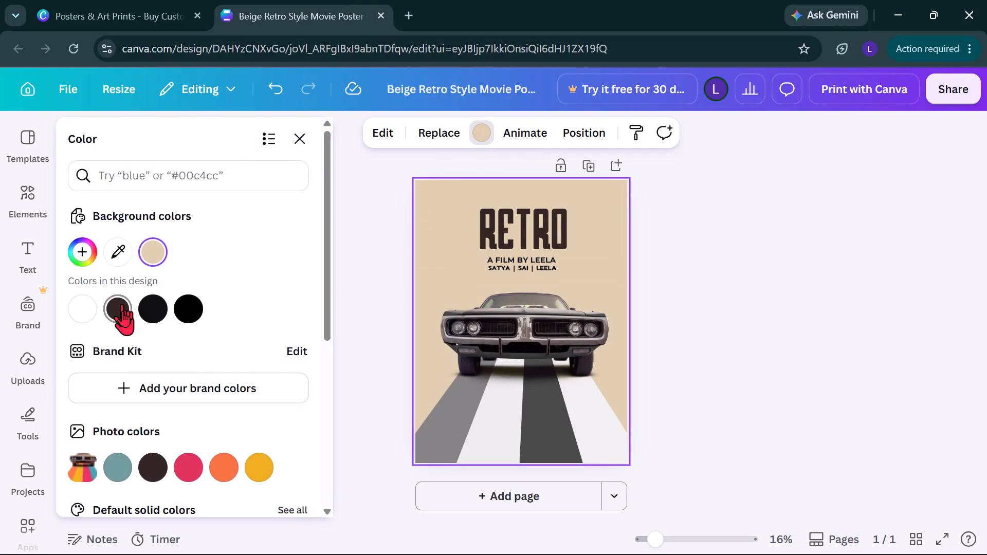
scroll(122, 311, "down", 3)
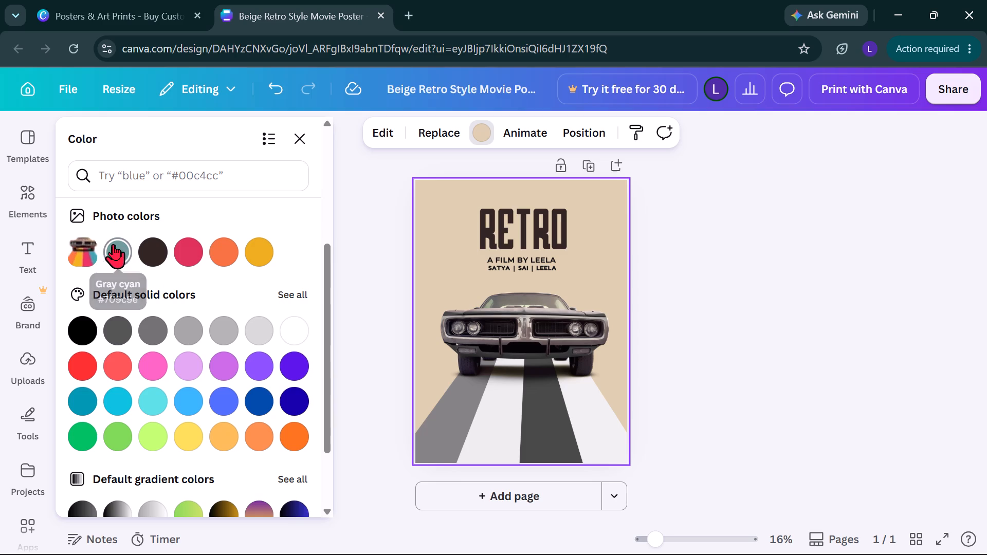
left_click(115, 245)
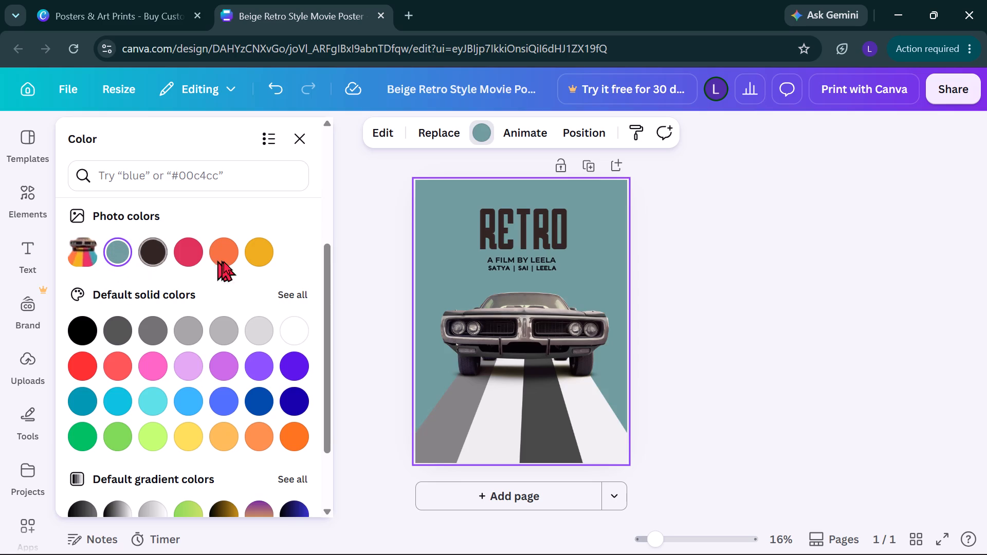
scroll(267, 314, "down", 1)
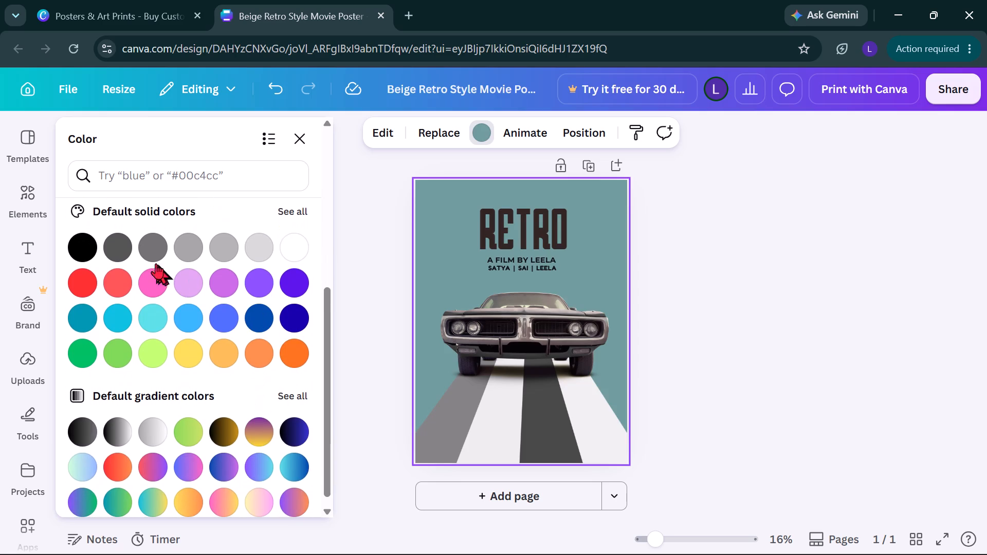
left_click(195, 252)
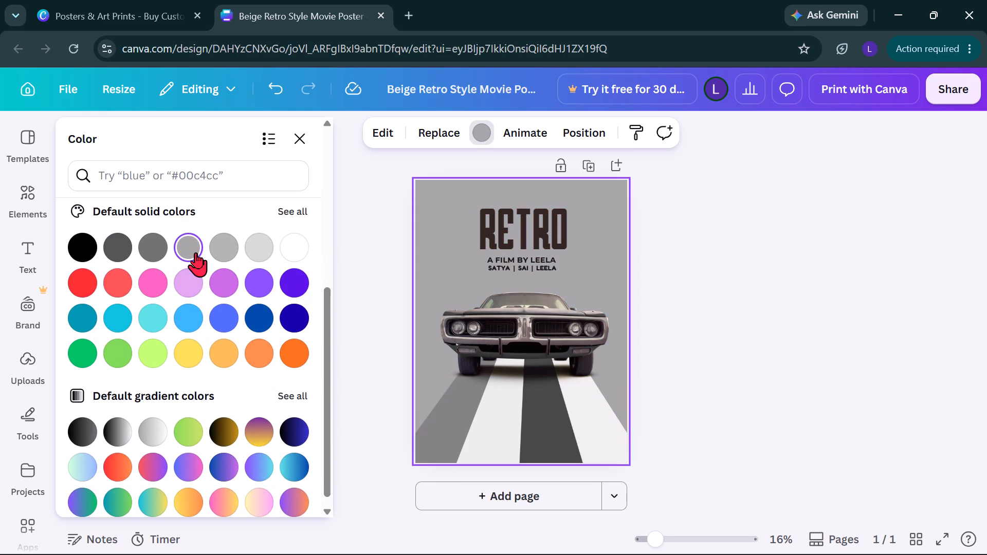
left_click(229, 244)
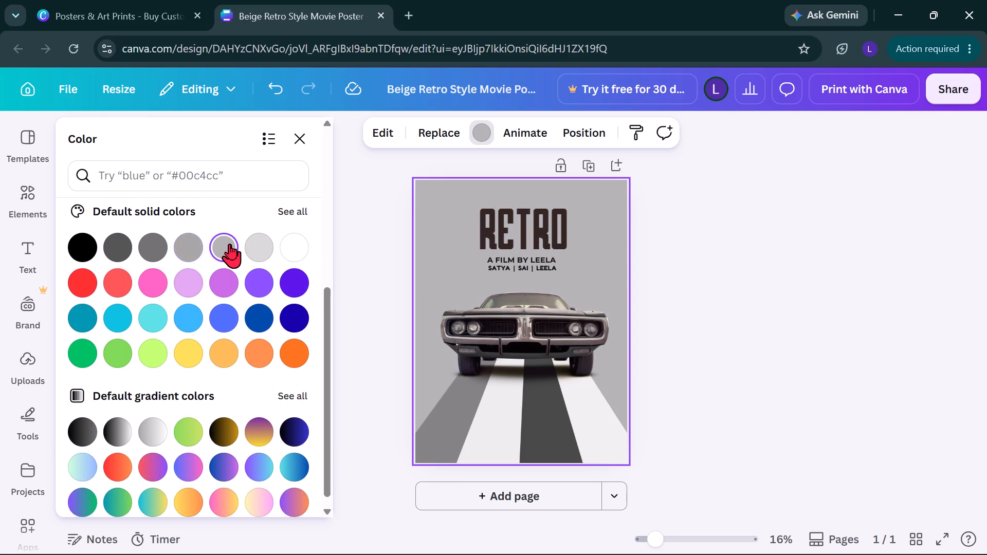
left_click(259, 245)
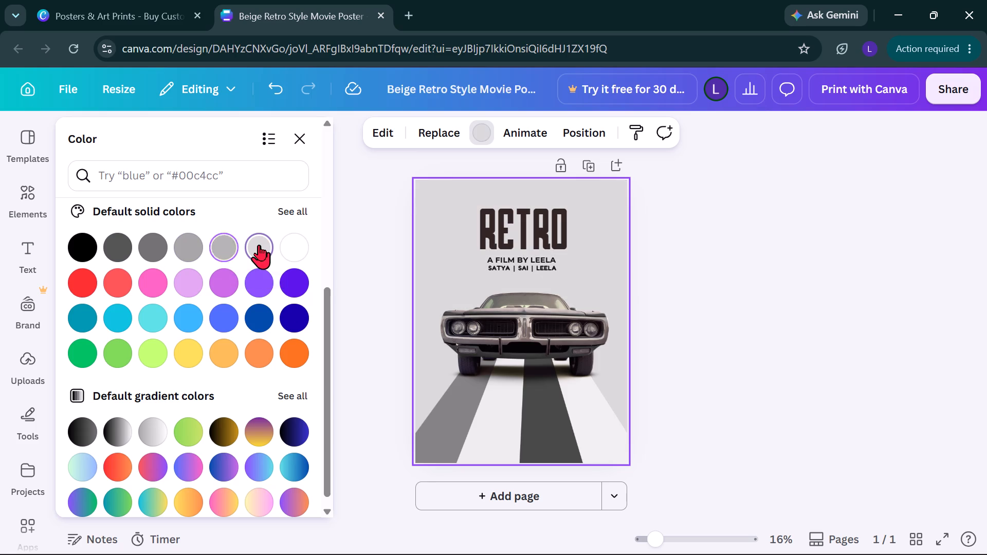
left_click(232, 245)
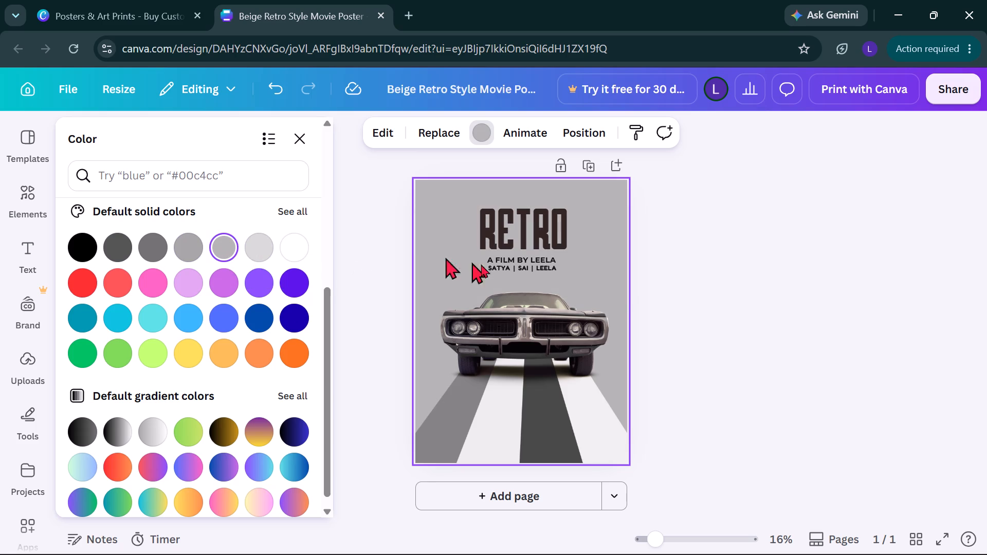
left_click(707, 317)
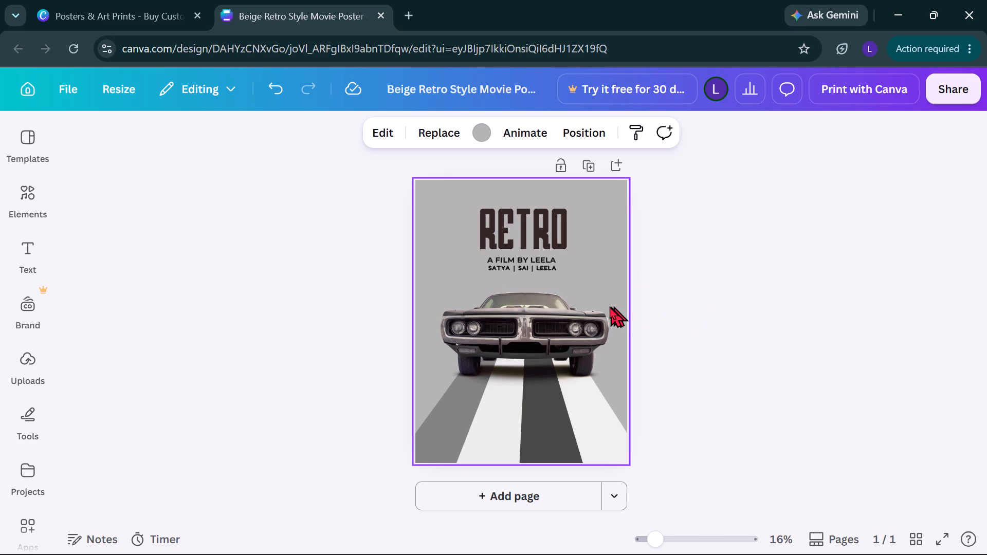
Move the car and stripes image up, centred horizontally, with its lower edge meeting the bottom of the poster.
left_click(588, 272)
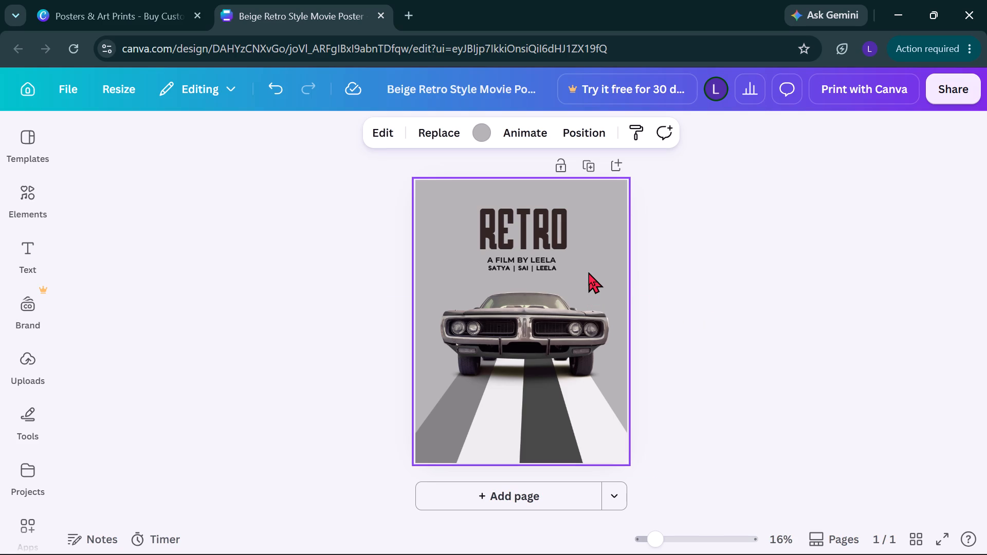
left_click(617, 296)
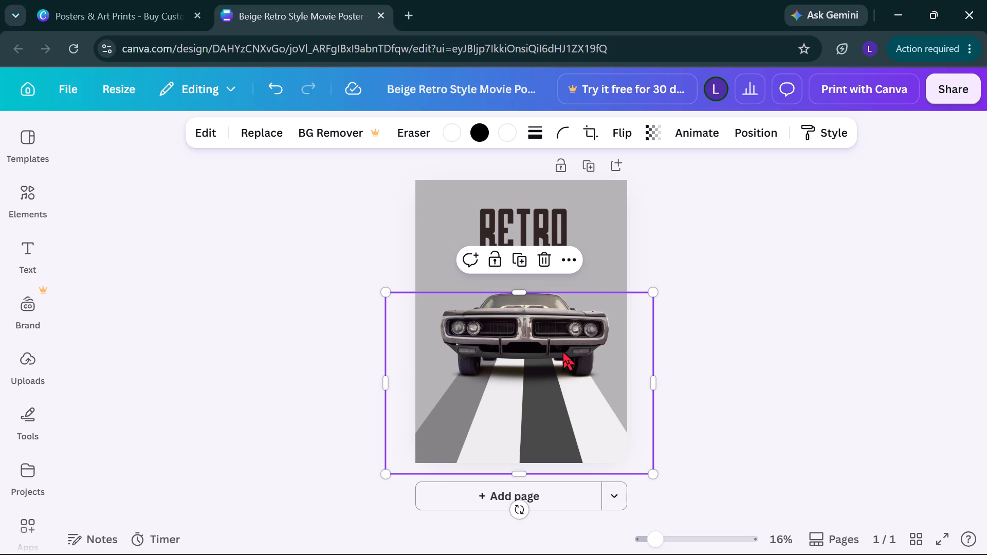
left_click(517, 343)
left_click_drag(517, 343, 517, 381)
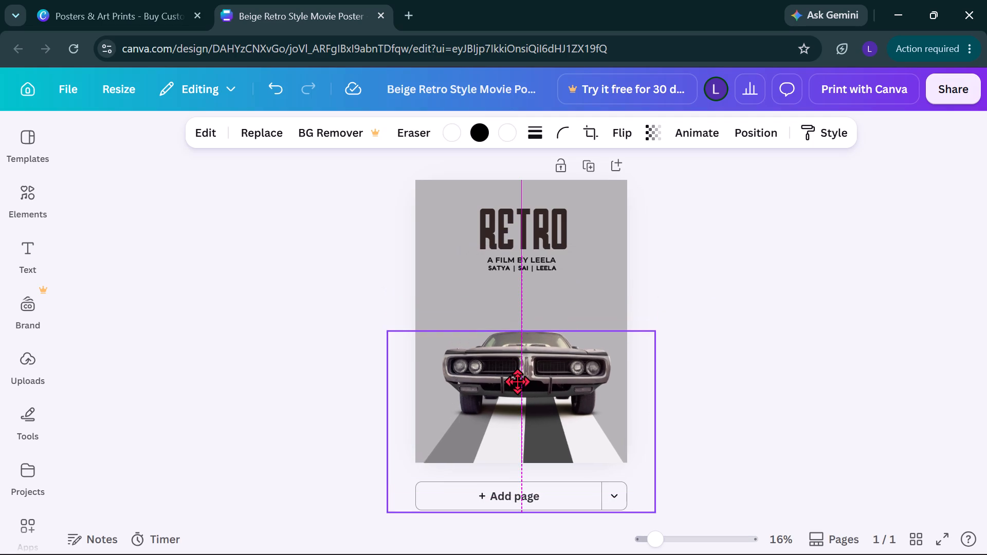
left_click_drag(517, 381, 517, 319)
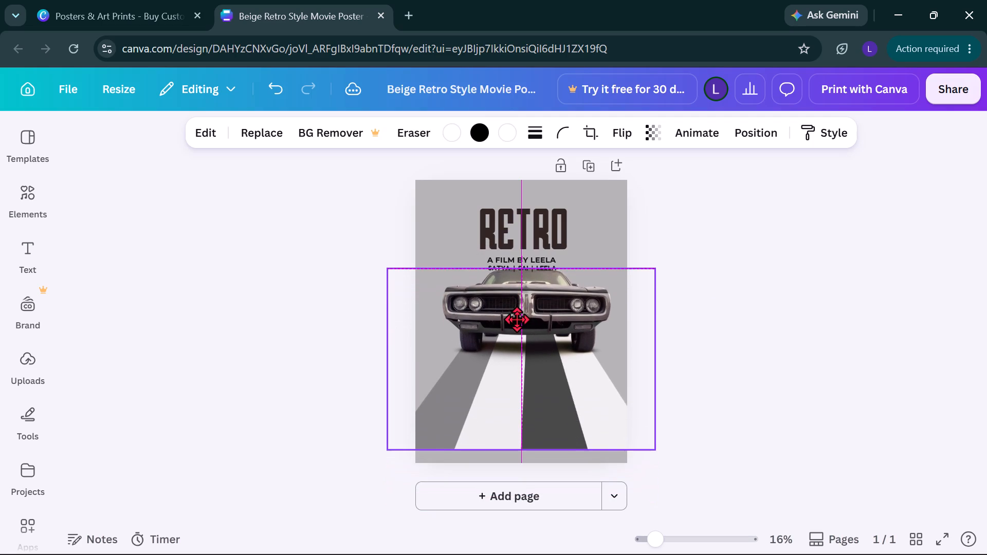
left_click_drag(517, 319, 518, 332)
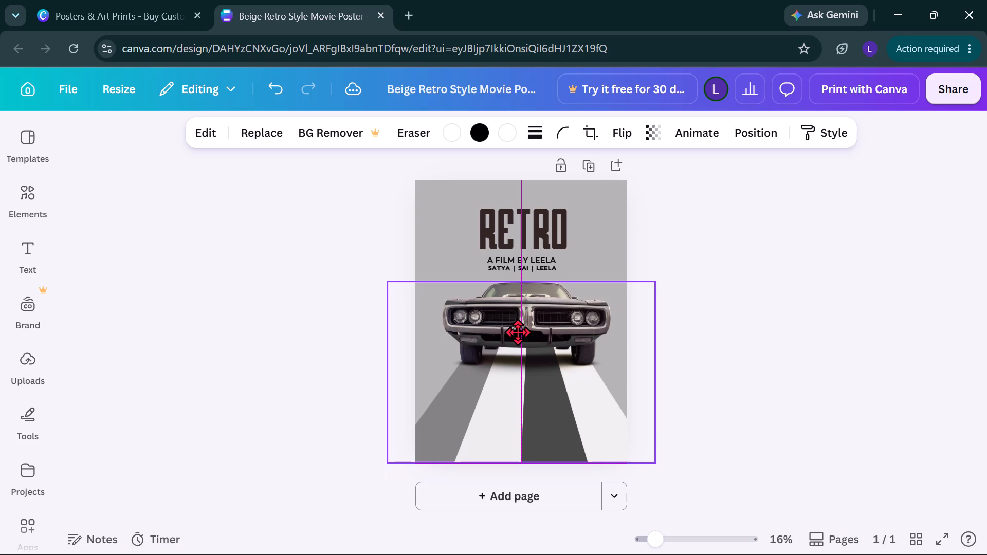
left_click_drag(518, 332, 517, 327)
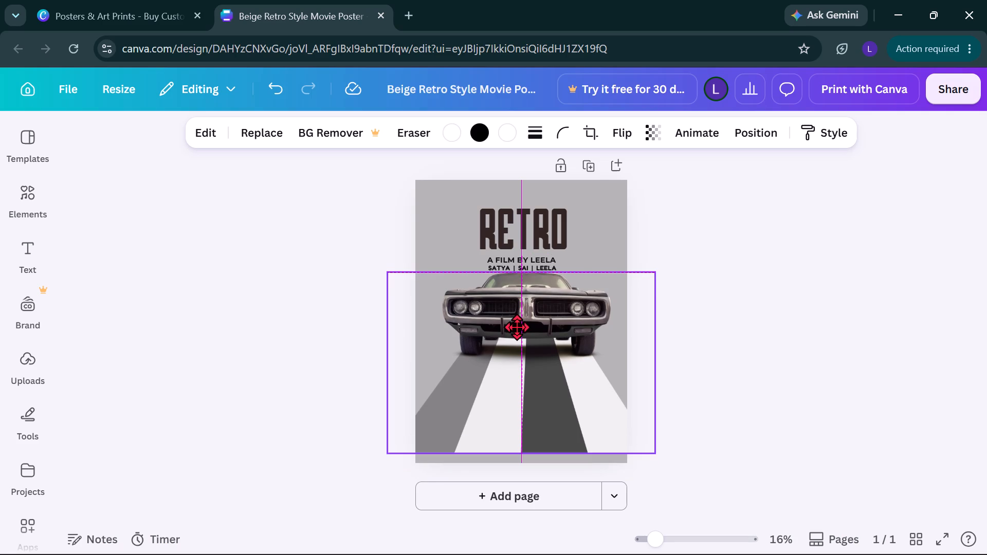
left_click_drag(517, 327, 517, 329)
left_click(750, 339)
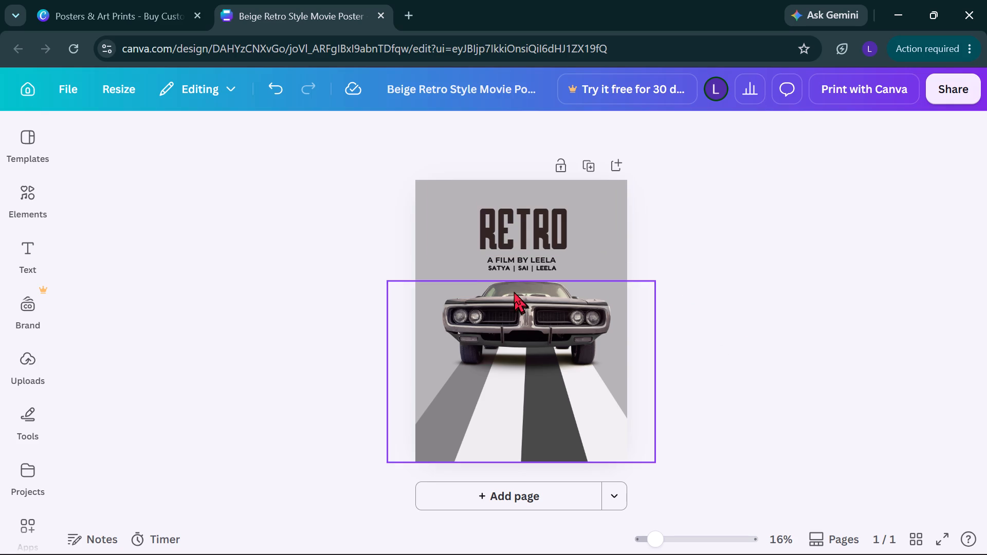
Compare lighter and darker default greys for the poster's background, set it to #a6a6a6, and deselect the background.
left_click(595, 281)
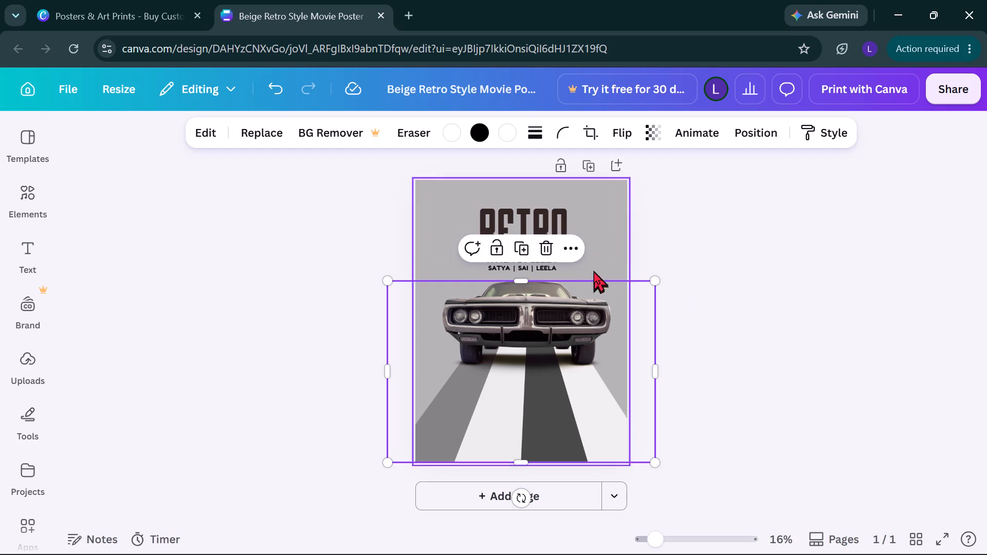
left_click(592, 240)
left_click(613, 277)
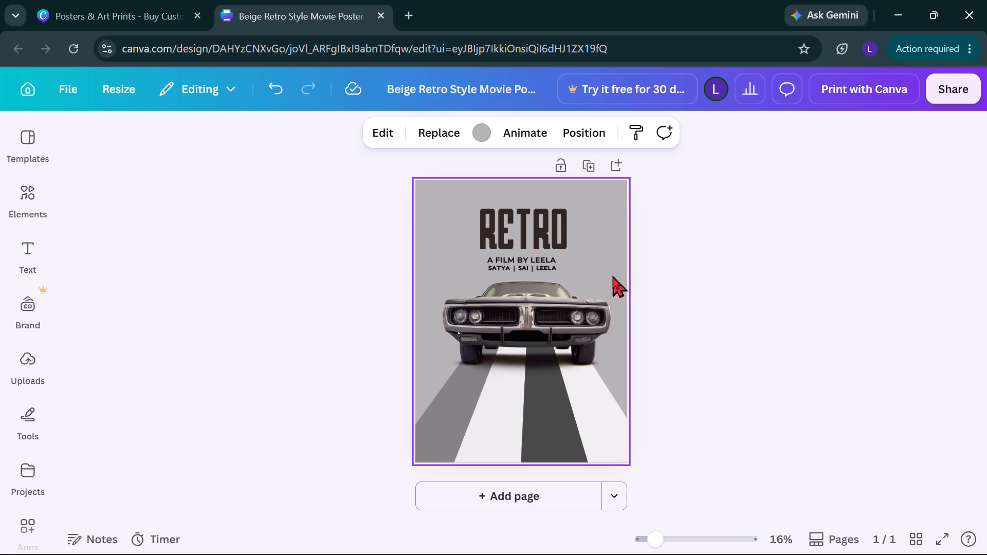
left_click(482, 136)
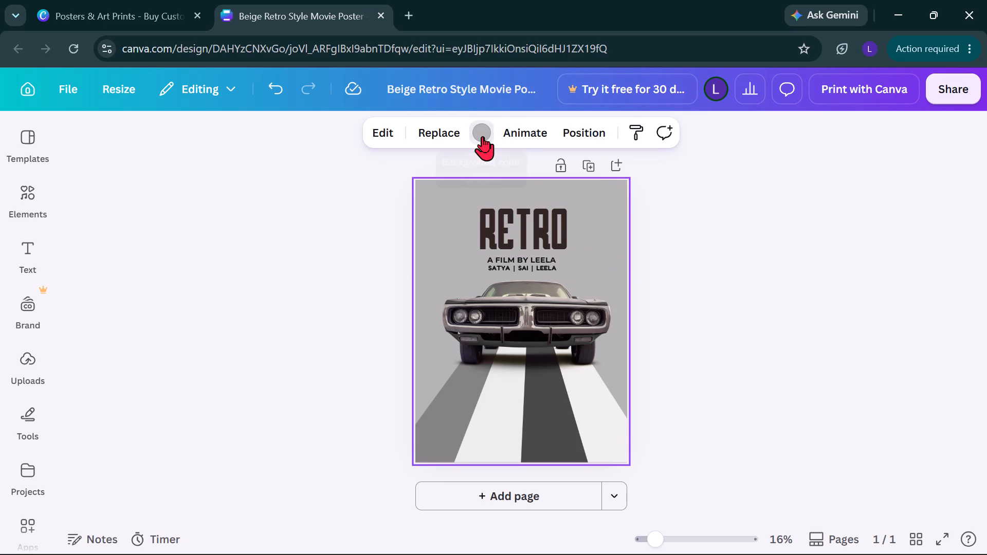
scroll(222, 300, "down", 3)
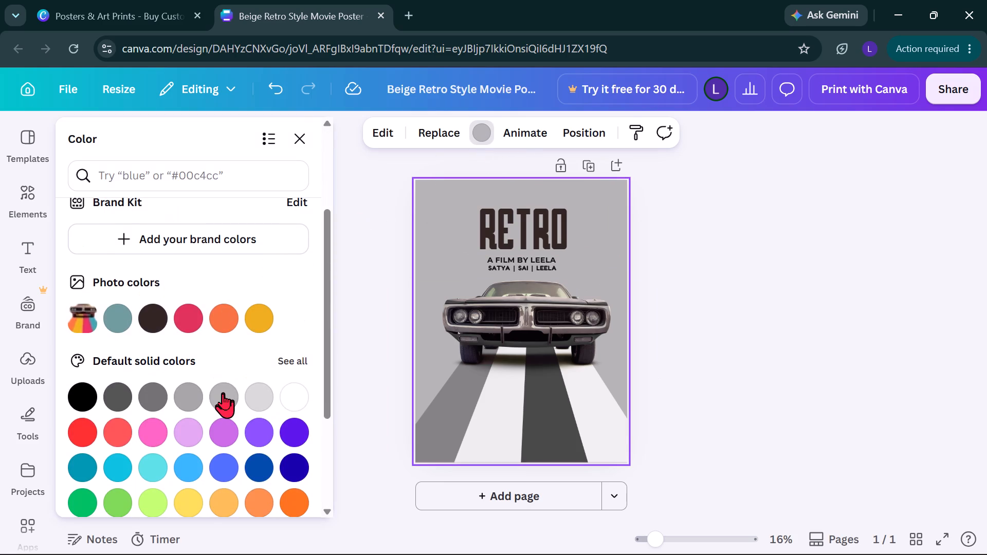
left_click(223, 394)
left_click(247, 394)
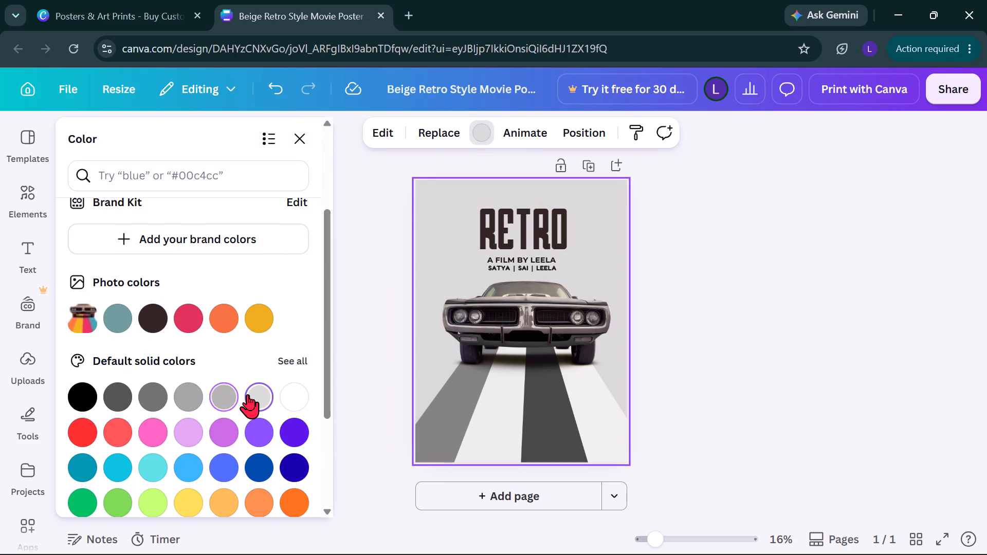
left_click(177, 390)
left_click(154, 392)
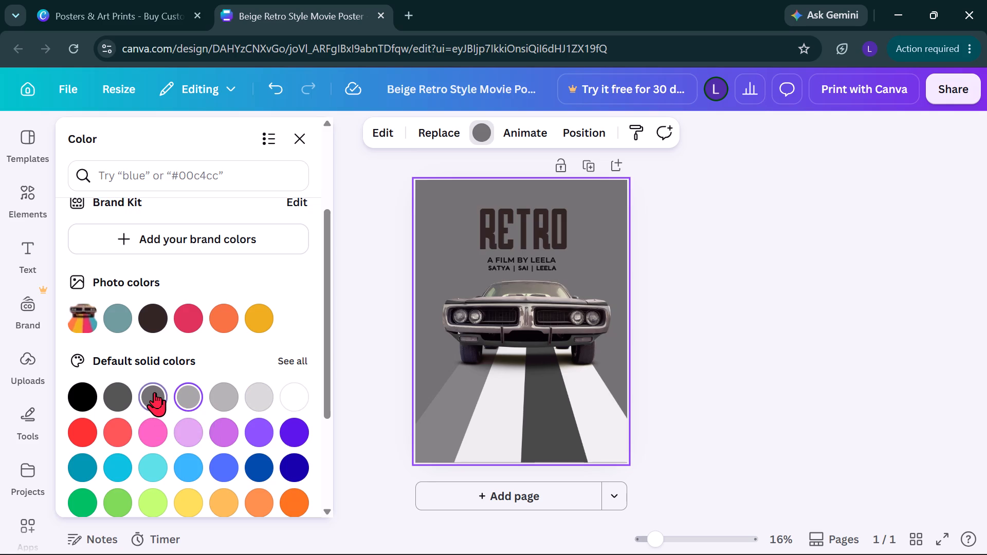
left_click(186, 396)
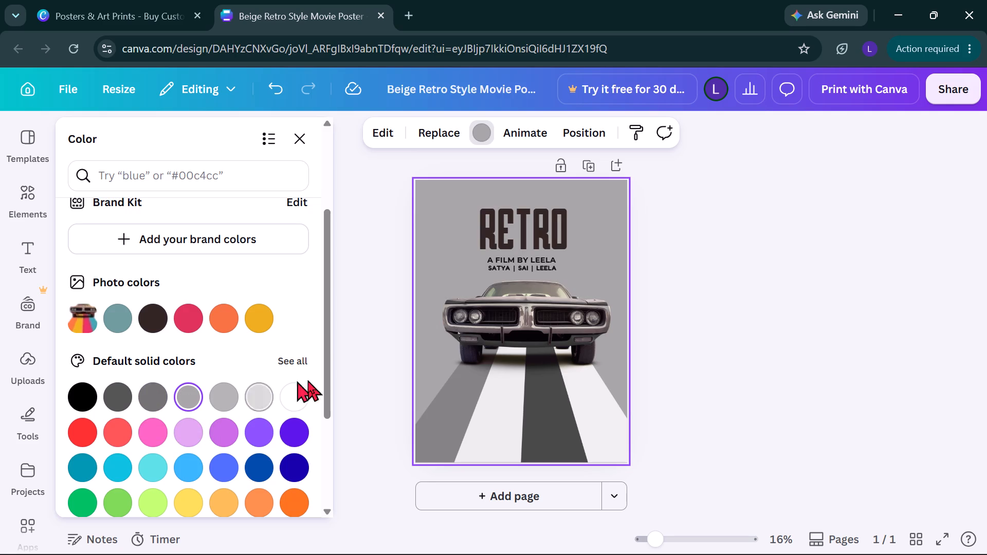
left_click(737, 373)
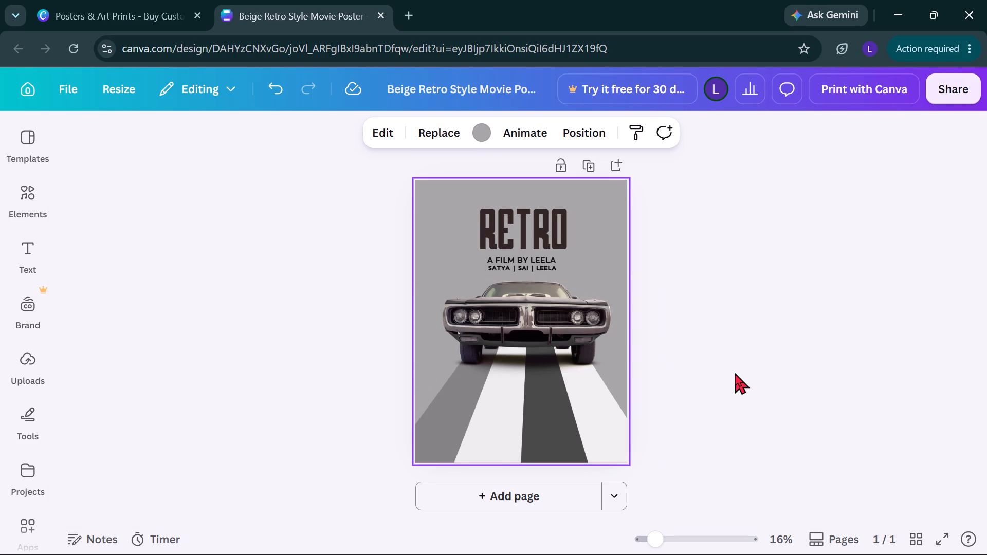
left_click(735, 373)
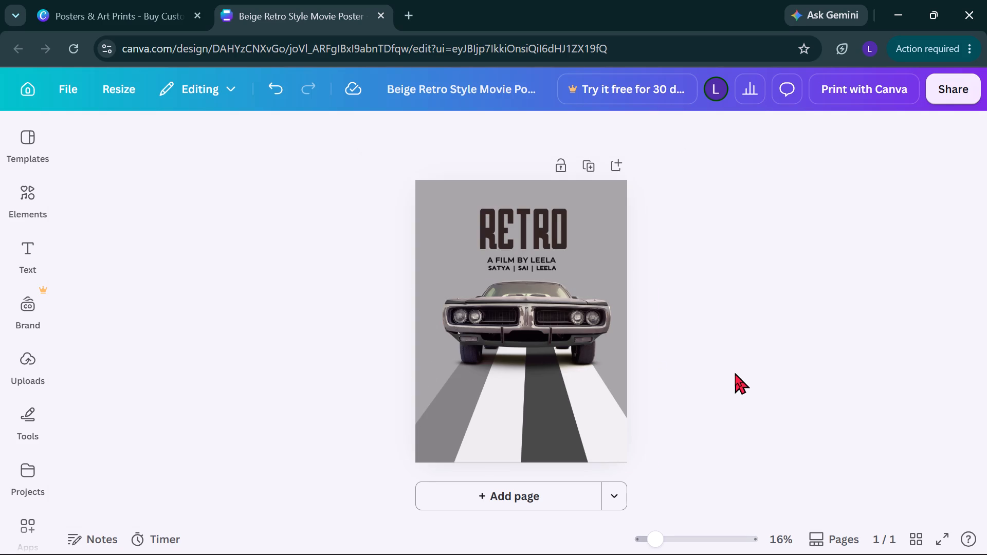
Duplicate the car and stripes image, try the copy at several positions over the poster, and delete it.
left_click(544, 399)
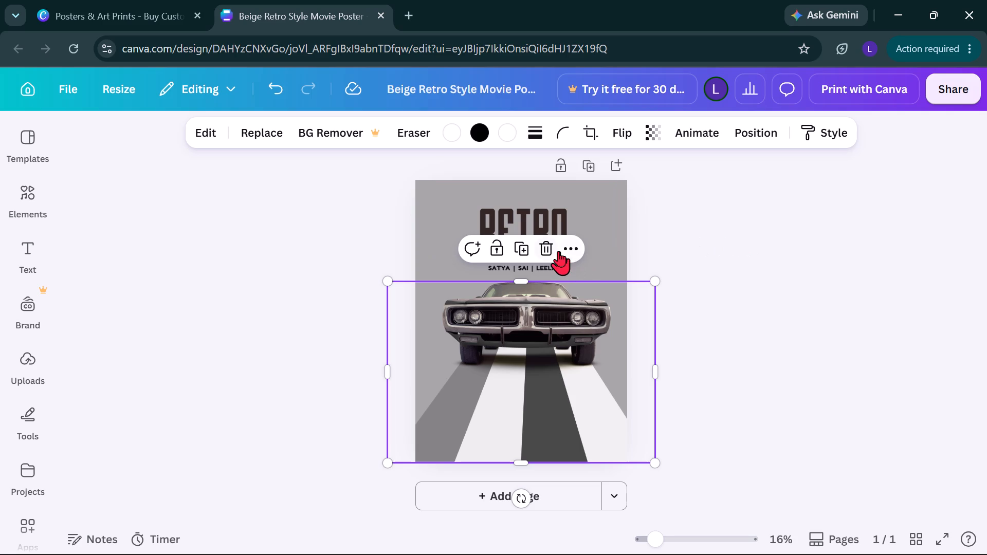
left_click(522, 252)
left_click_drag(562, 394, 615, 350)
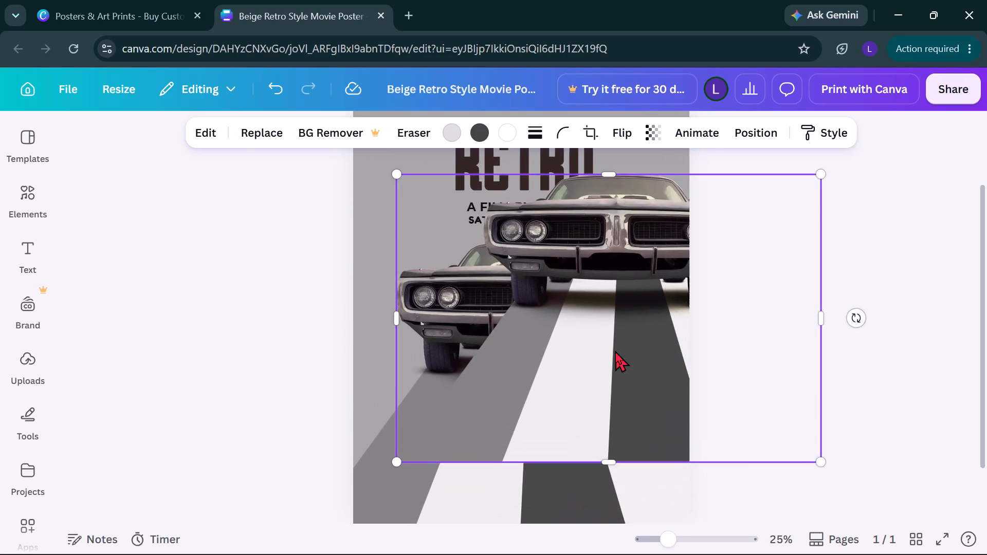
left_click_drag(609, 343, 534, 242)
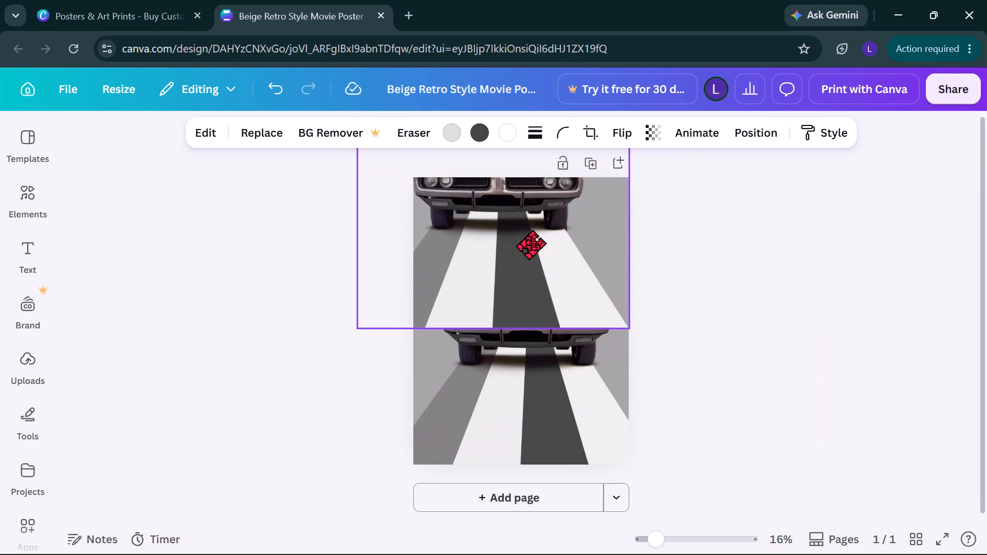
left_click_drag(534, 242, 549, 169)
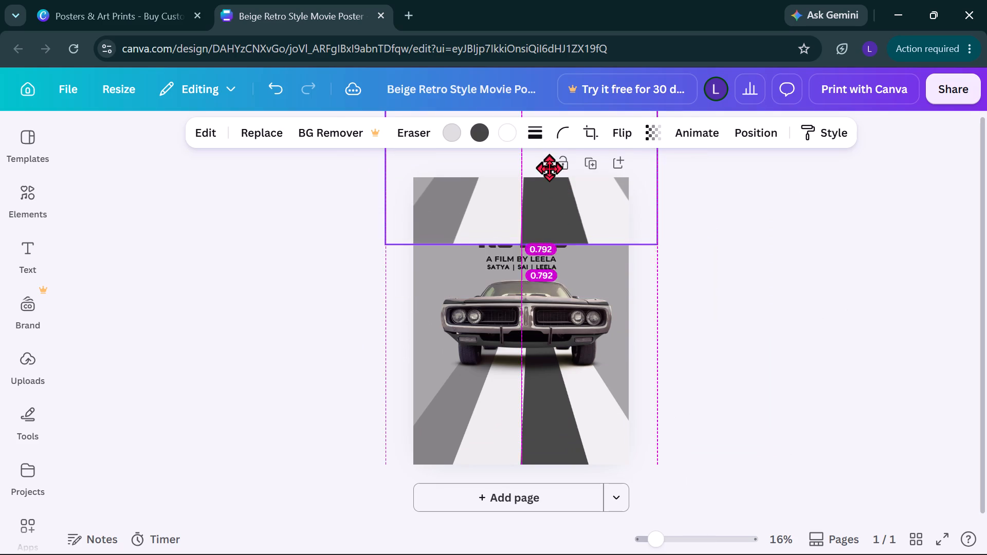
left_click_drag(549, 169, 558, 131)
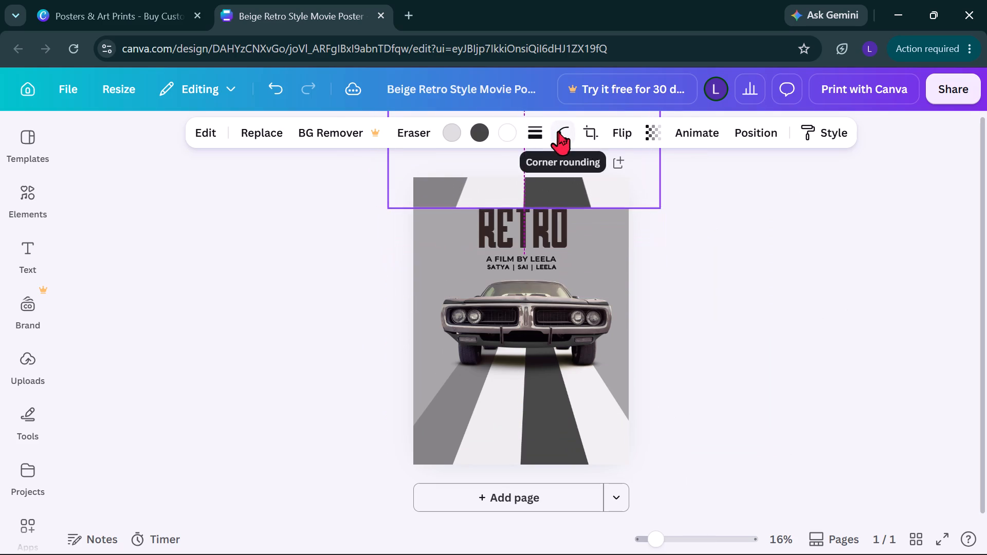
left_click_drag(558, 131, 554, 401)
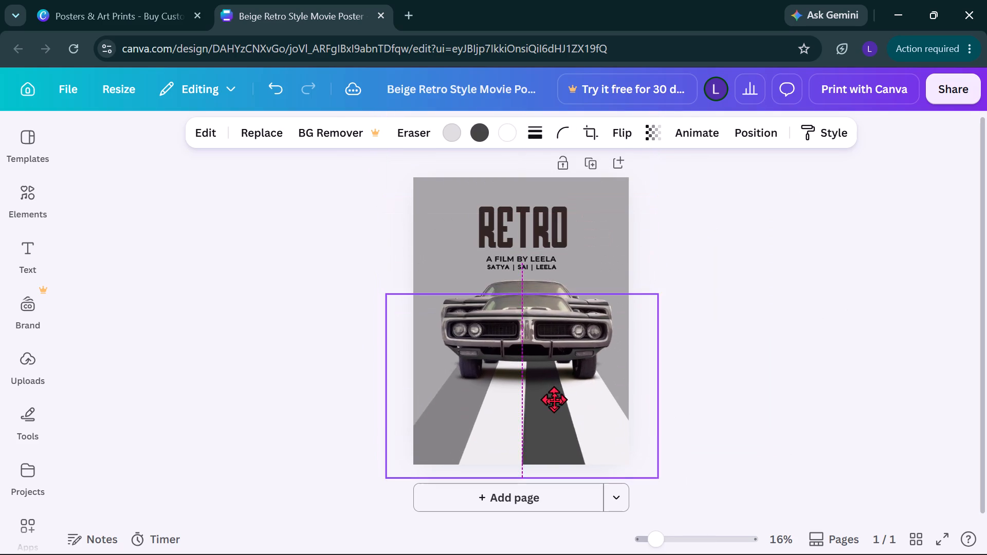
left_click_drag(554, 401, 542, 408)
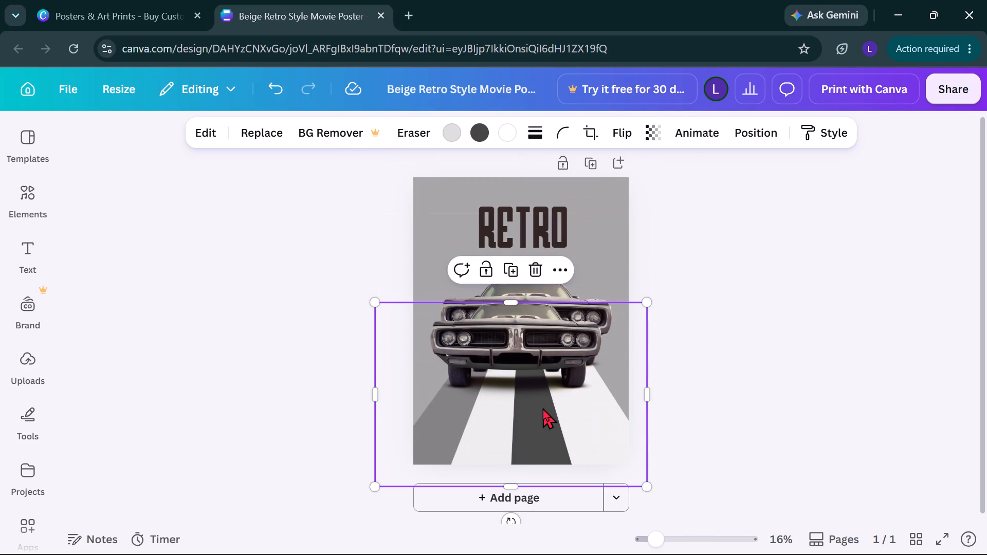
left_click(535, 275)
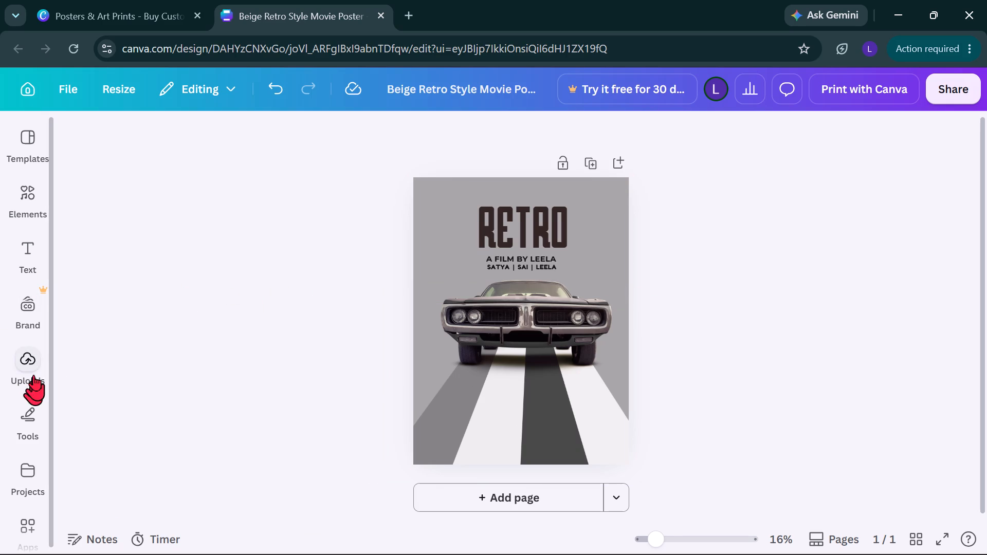
Browse the drawing tools, apps, text options and element categories, including 3D and Tables, for possible additions to the poster.
left_click(17, 419)
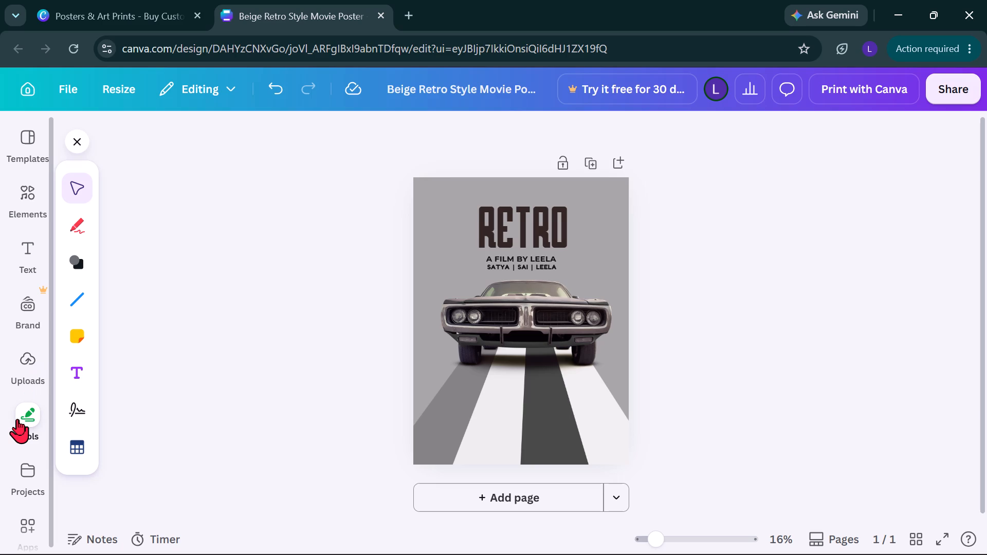
scroll(17, 419, "down", 2)
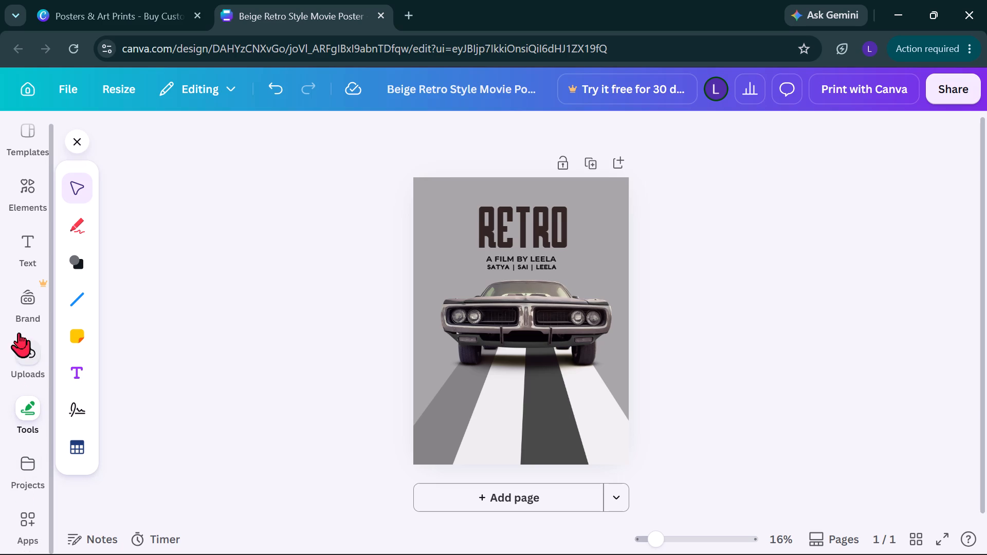
left_click(33, 521)
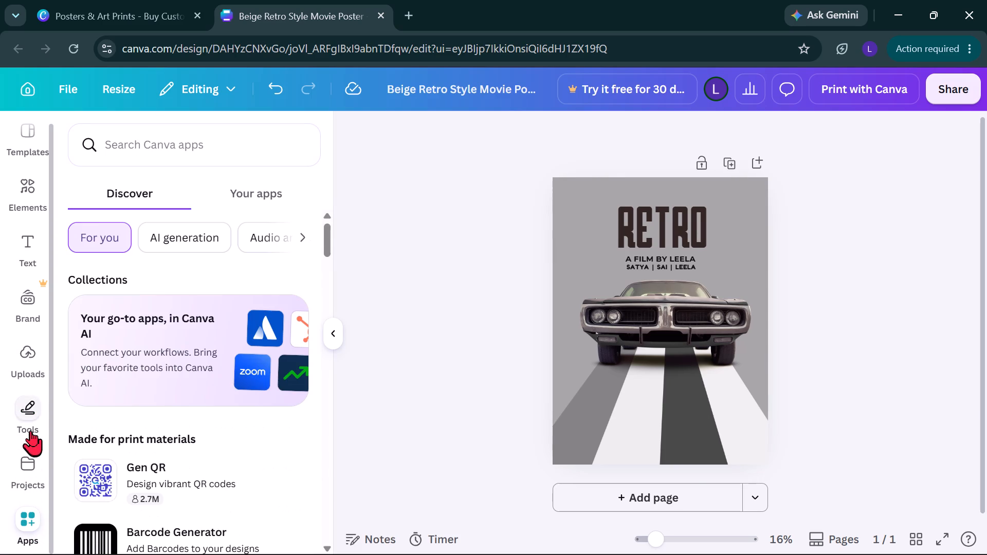
left_click(27, 248)
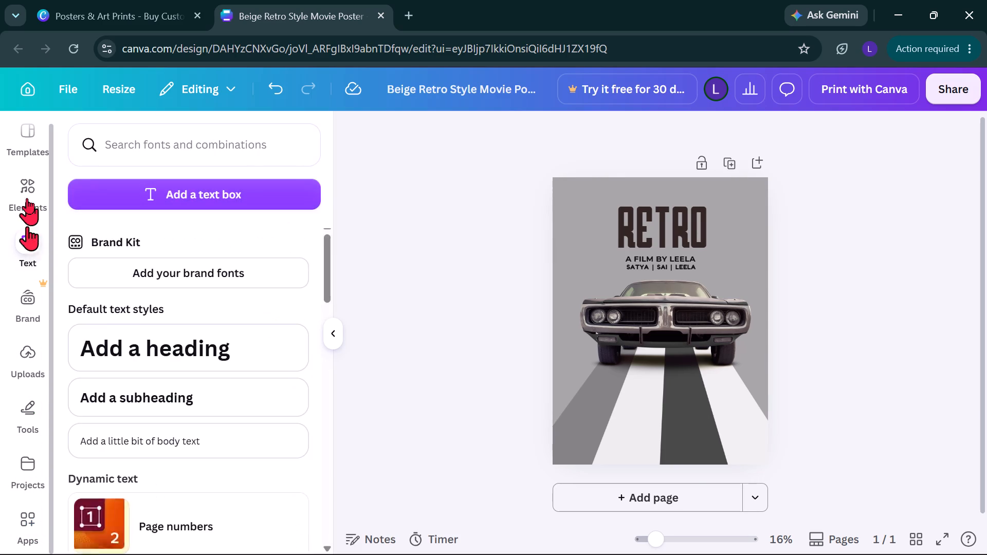
left_click(27, 189)
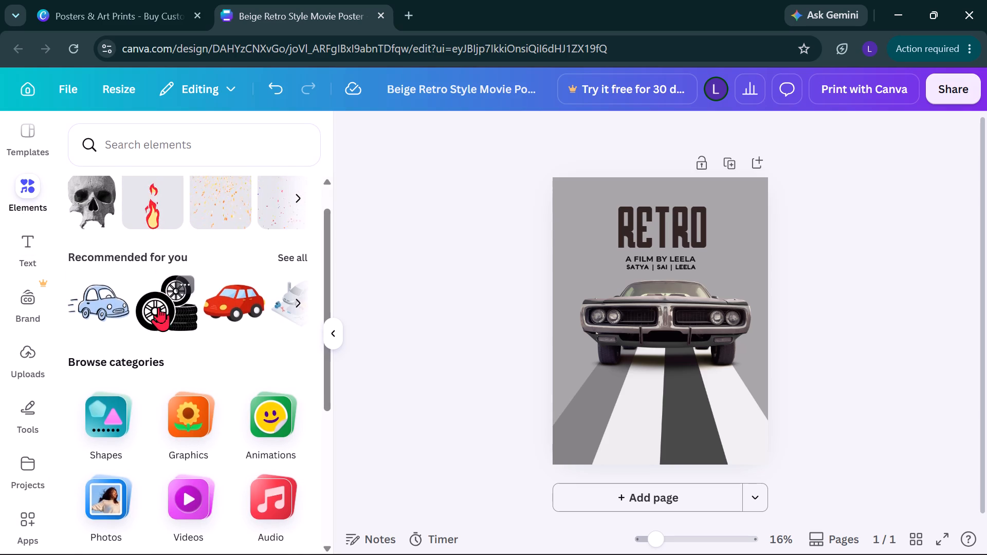
scroll(233, 232, "up", 1)
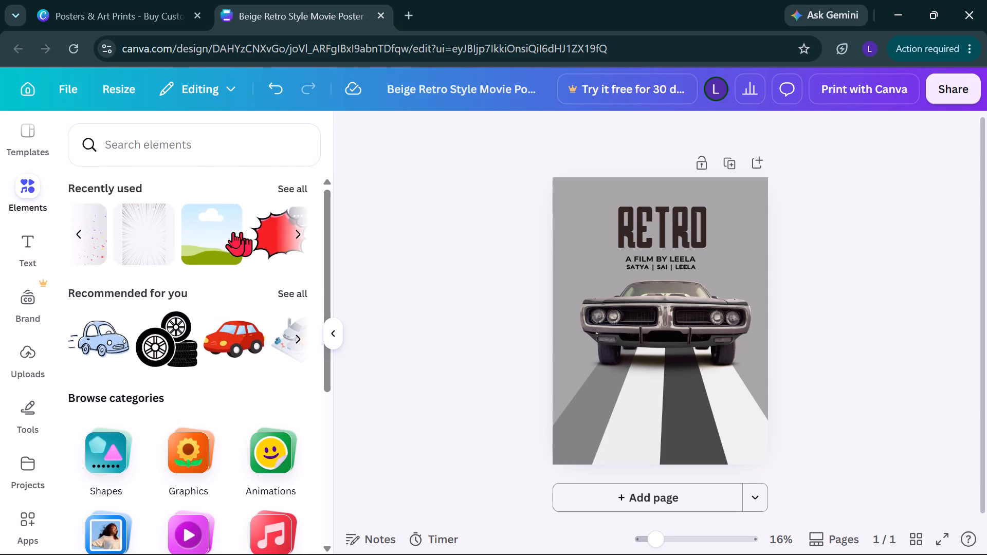
scroll(233, 232, "up", 1)
scroll(229, 393, "down", 4)
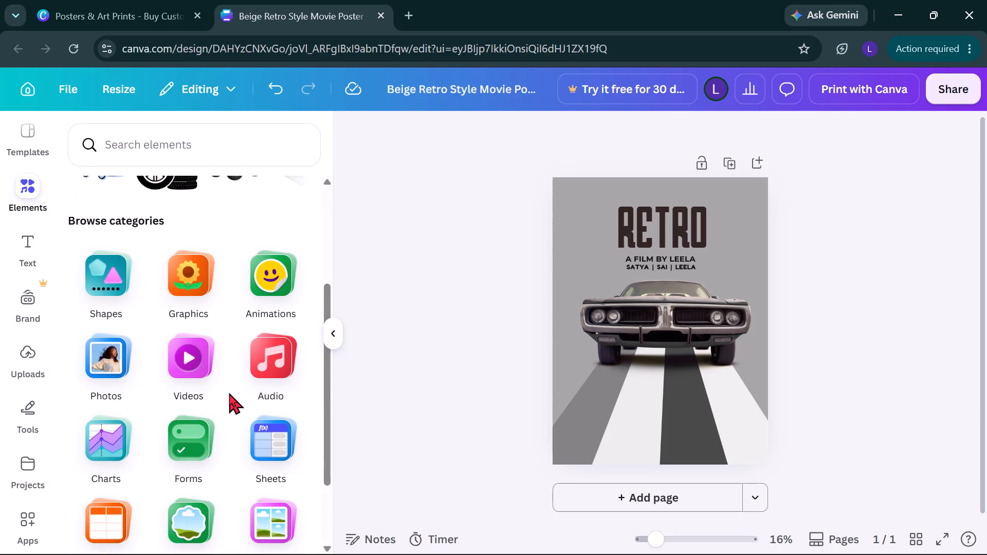
scroll(229, 393, "down", 2)
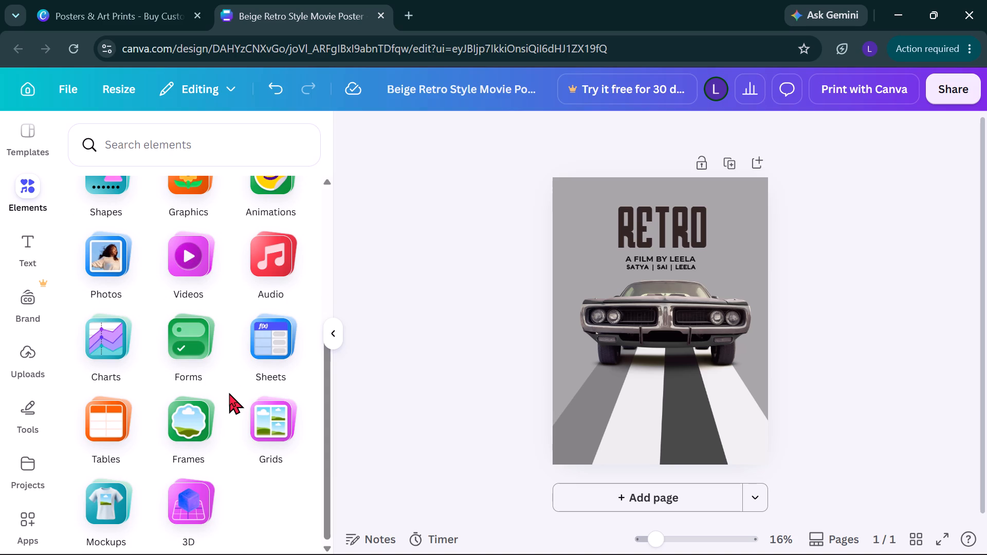
left_click(192, 498)
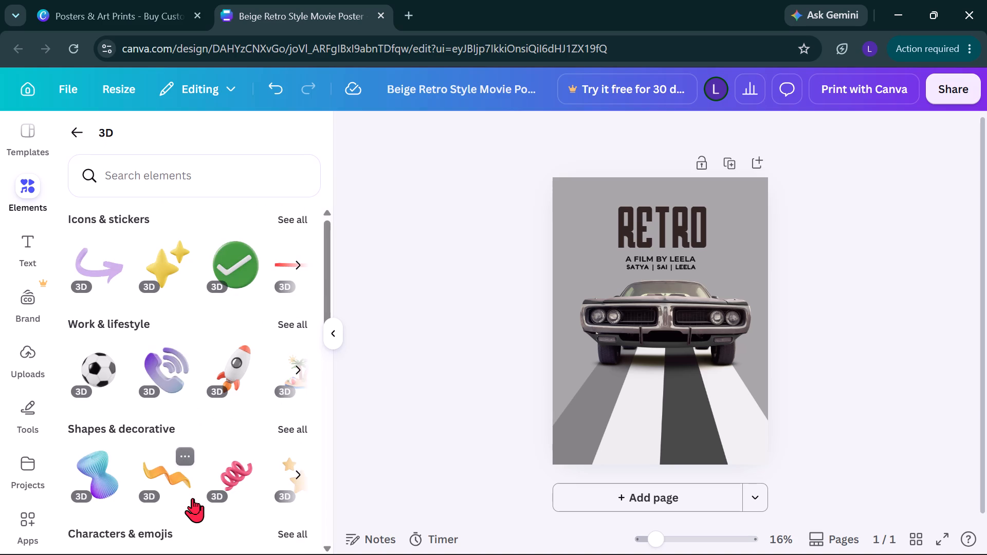
scroll(207, 485, "down", 5)
scroll(207, 485, "up", 2)
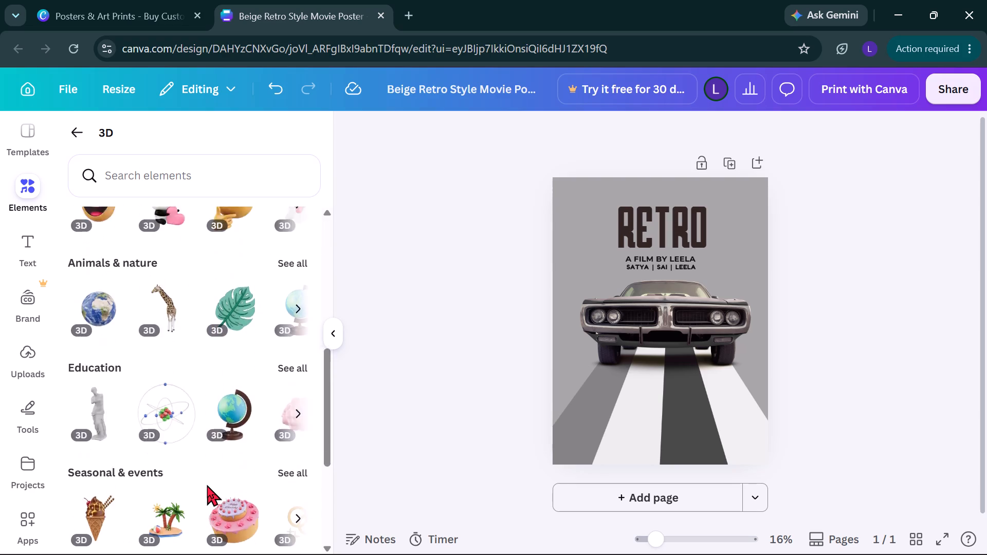
scroll(207, 485, "up", 5)
scroll(207, 485, "right", 6)
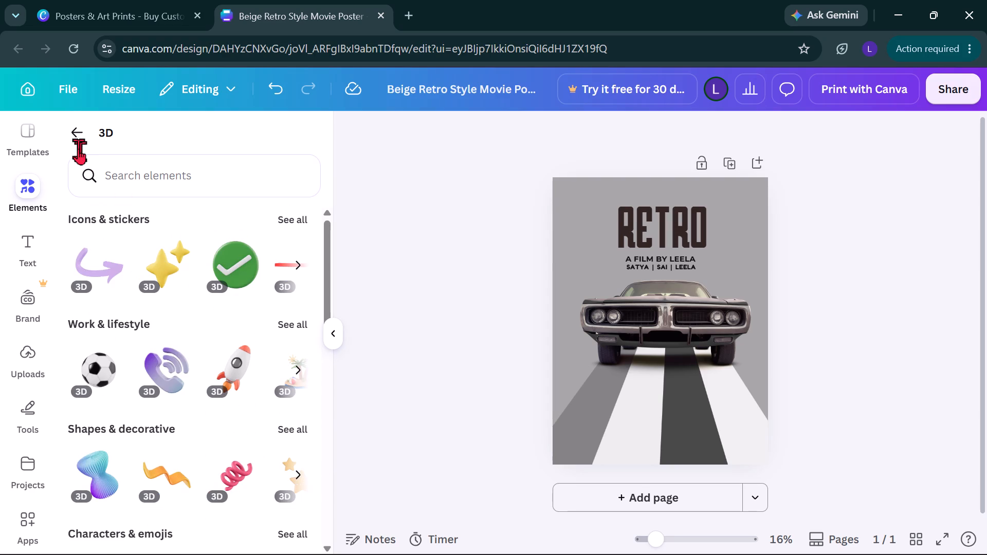
left_click(68, 138)
scroll(206, 410, "down", 1)
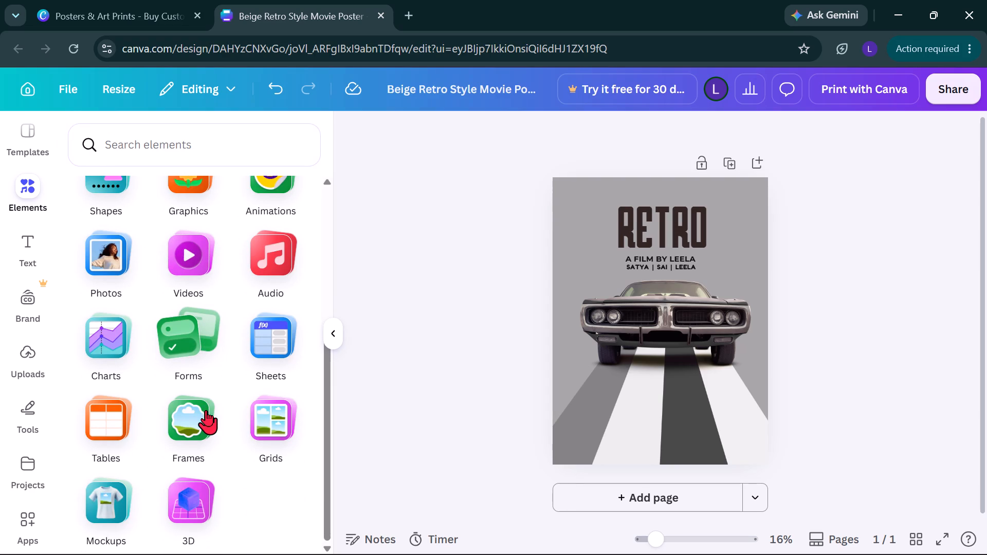
scroll(206, 410, "down", 1)
left_click(100, 430)
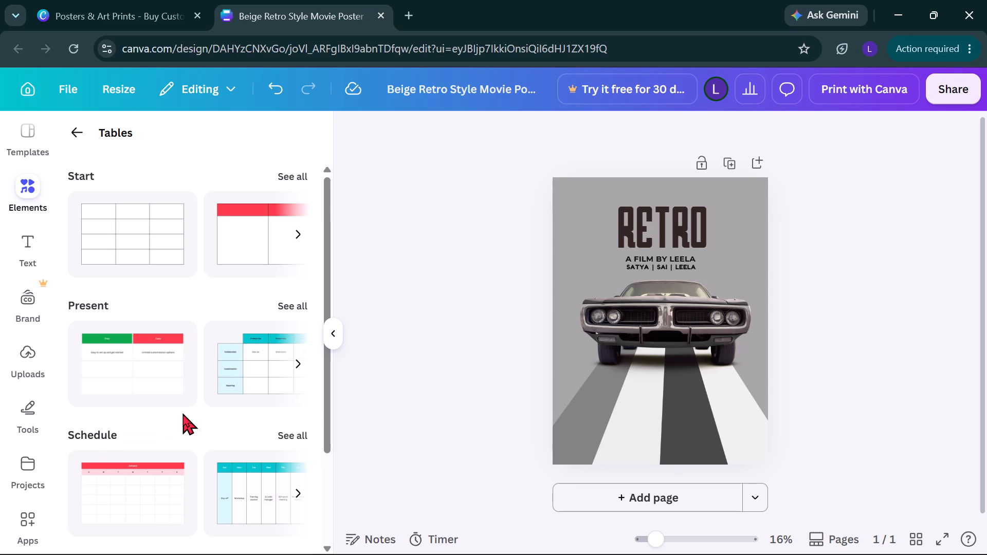
left_click(75, 136)
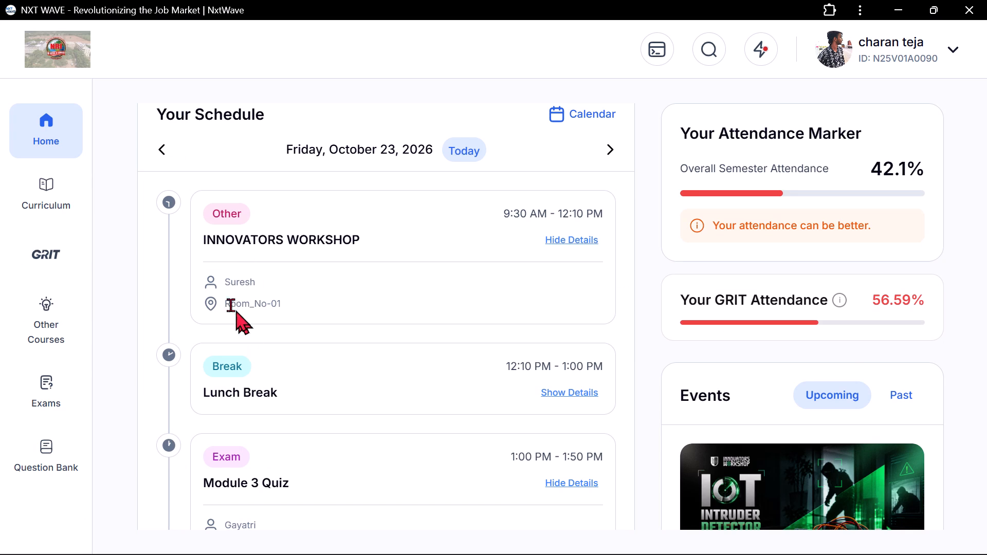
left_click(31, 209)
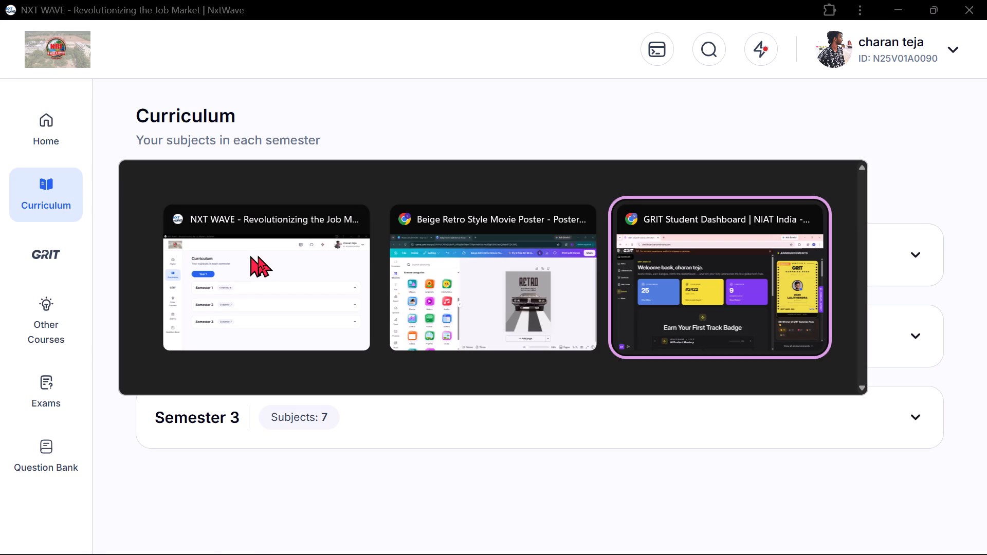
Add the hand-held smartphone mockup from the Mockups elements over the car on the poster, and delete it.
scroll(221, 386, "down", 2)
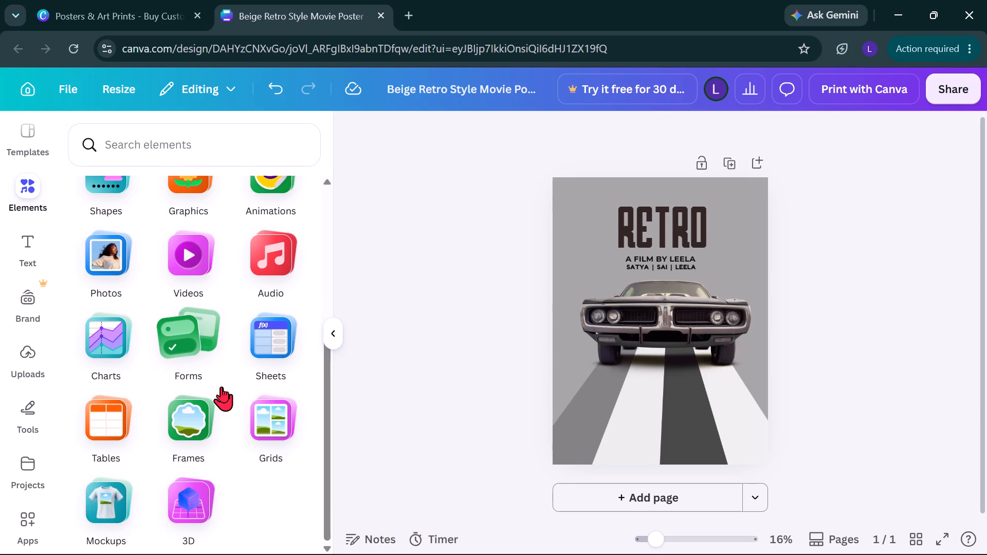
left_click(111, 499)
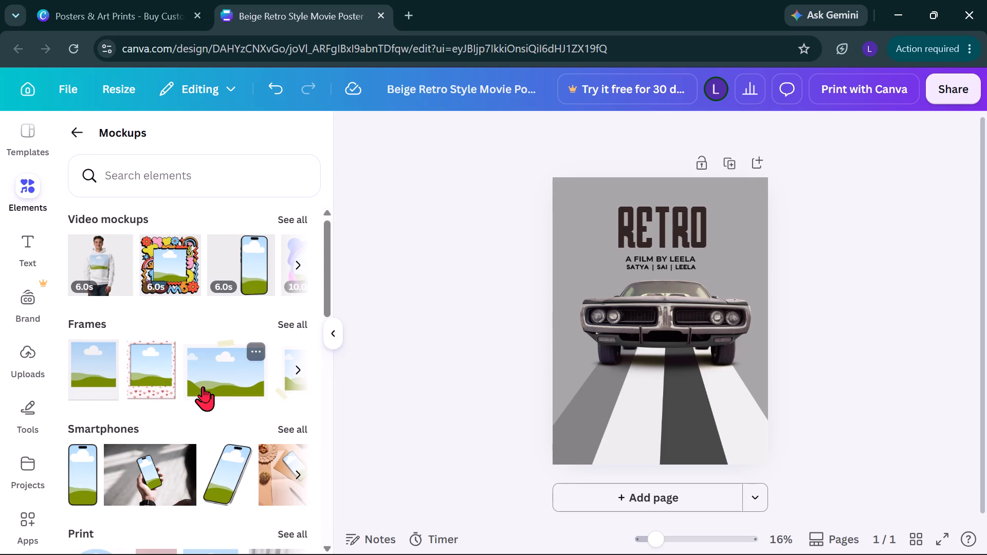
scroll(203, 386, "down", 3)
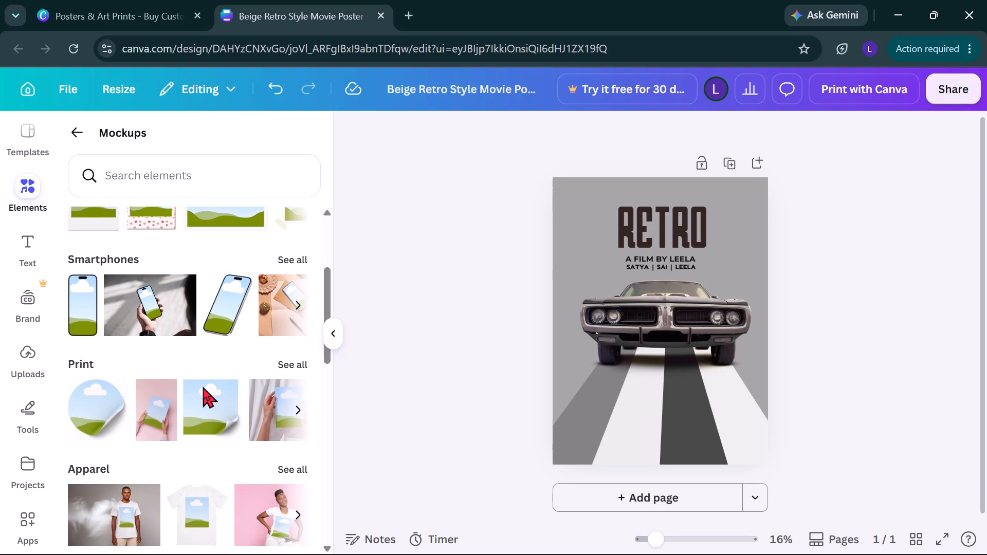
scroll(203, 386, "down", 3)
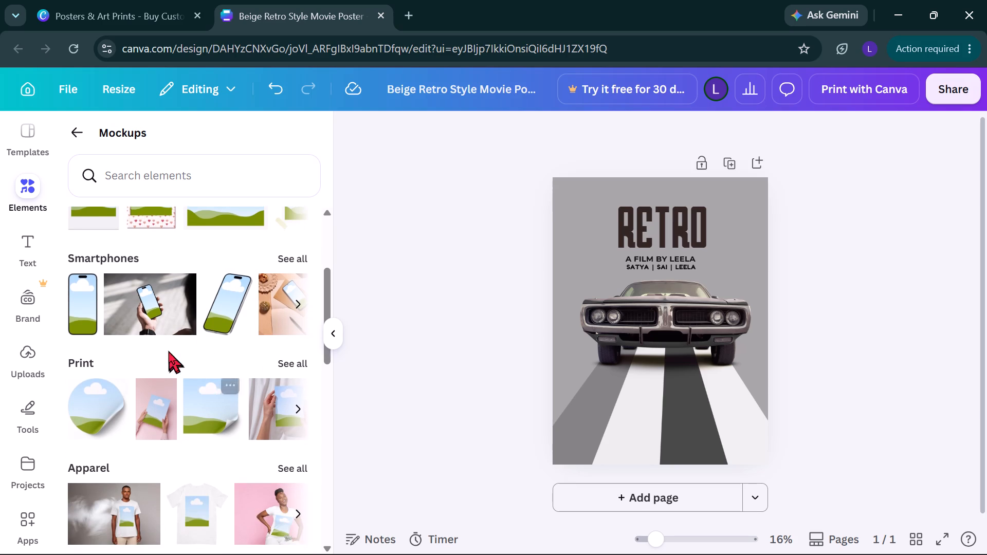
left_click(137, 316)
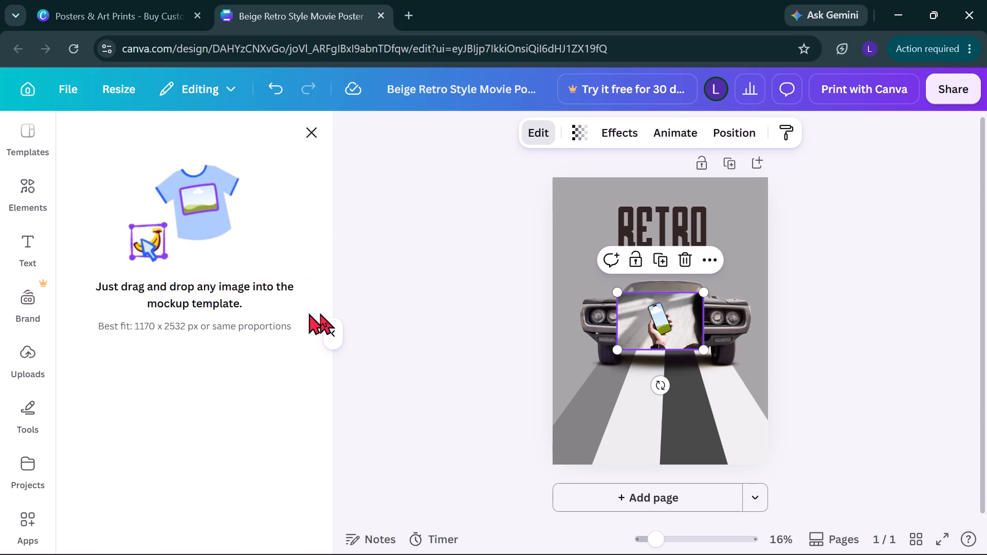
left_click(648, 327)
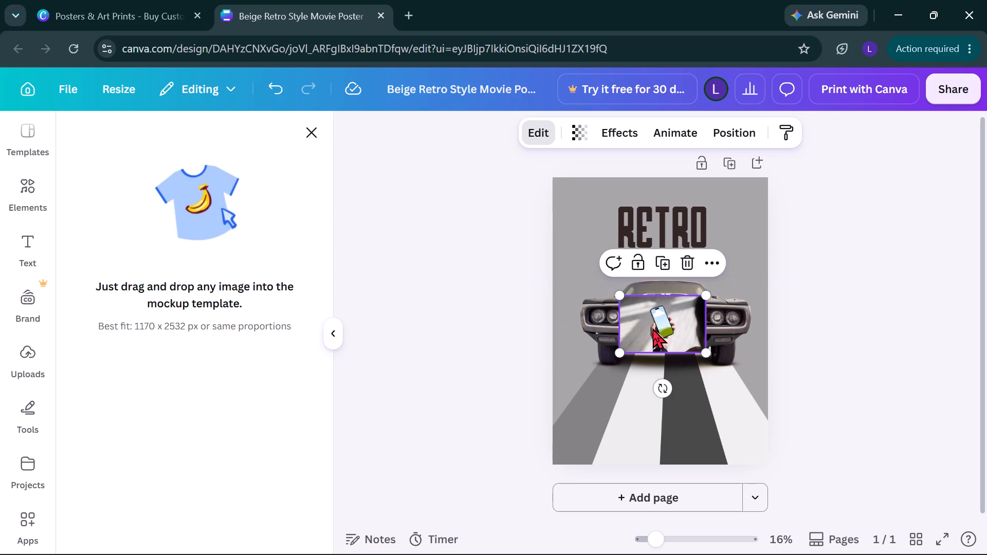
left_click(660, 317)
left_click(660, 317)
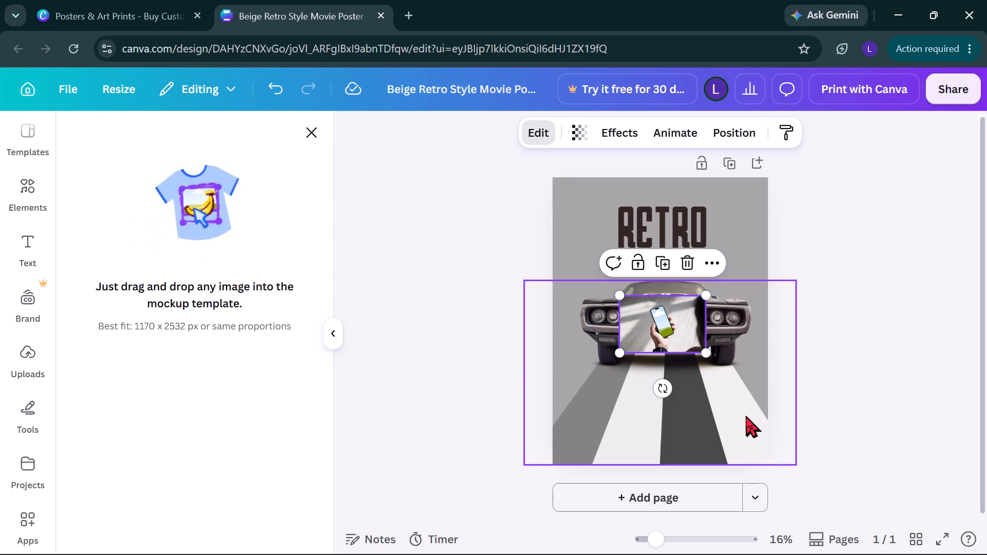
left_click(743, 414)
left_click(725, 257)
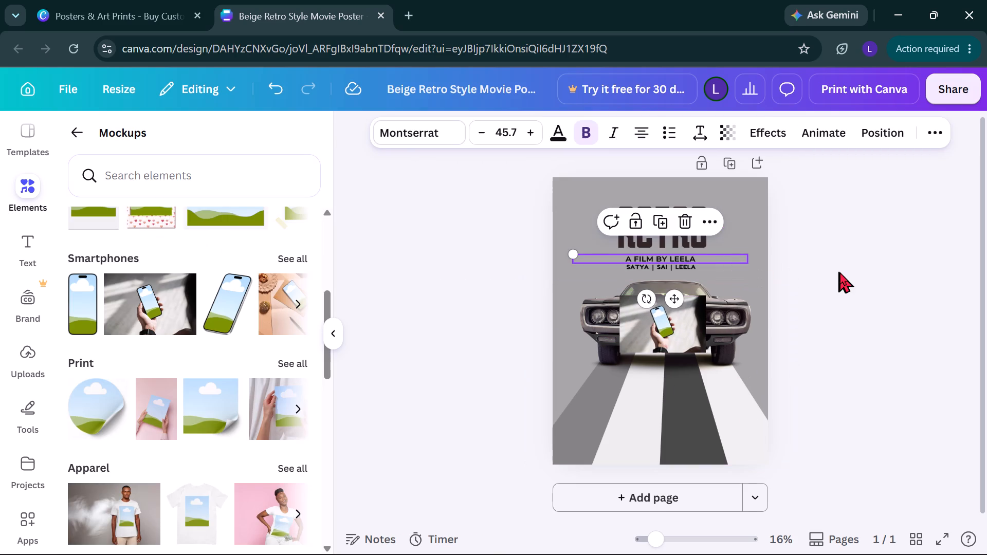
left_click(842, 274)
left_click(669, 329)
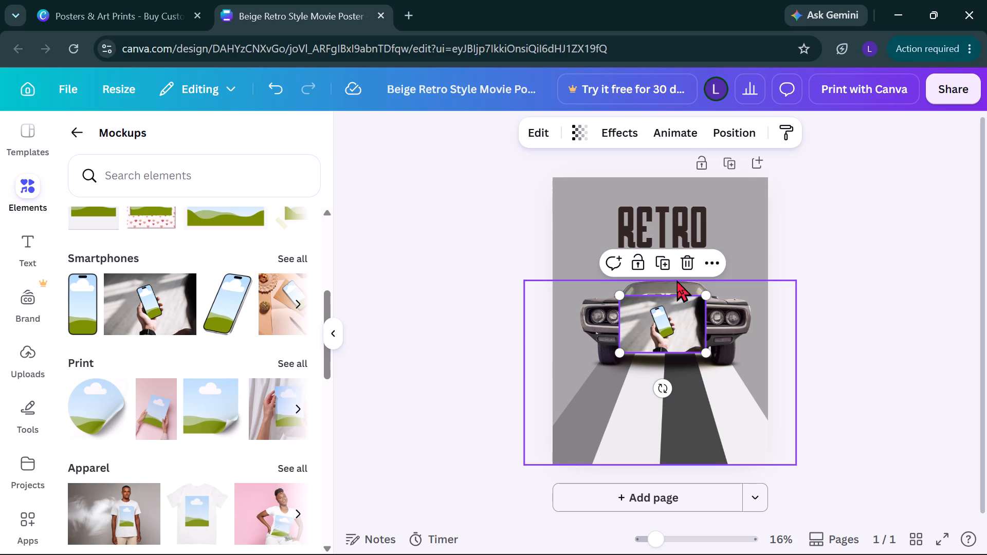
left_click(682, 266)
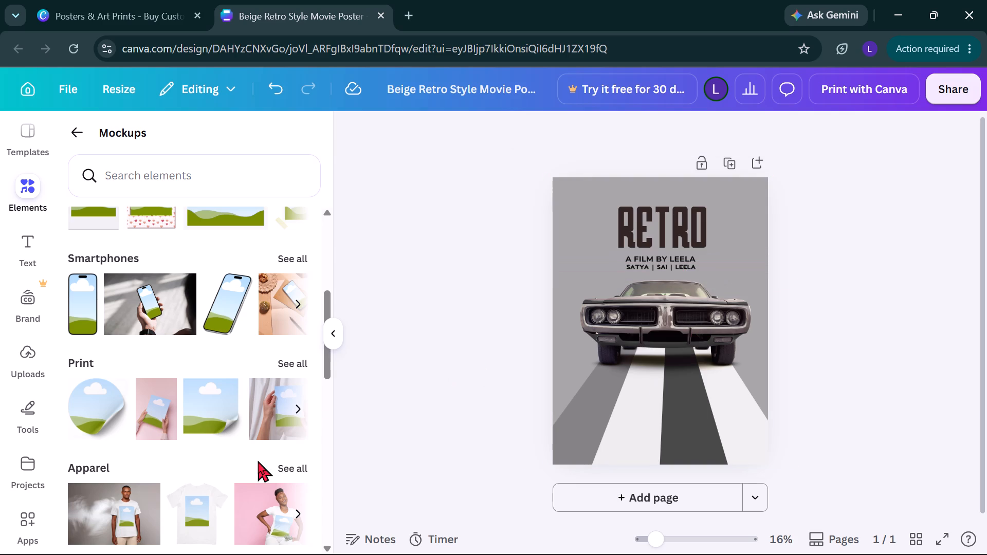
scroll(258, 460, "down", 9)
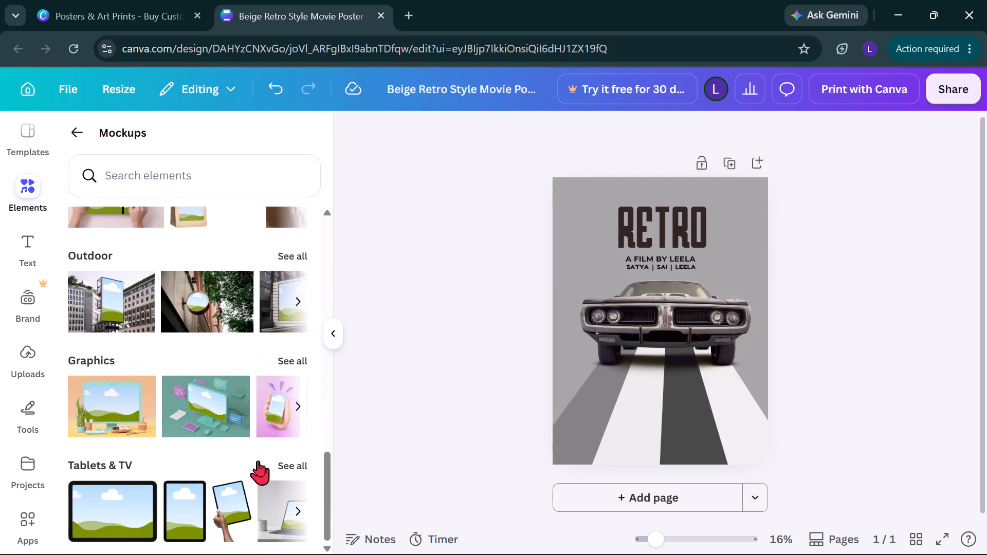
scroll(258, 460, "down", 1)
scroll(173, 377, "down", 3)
Capture a full-screen screenshot showing the poster design.
key("super+Print")
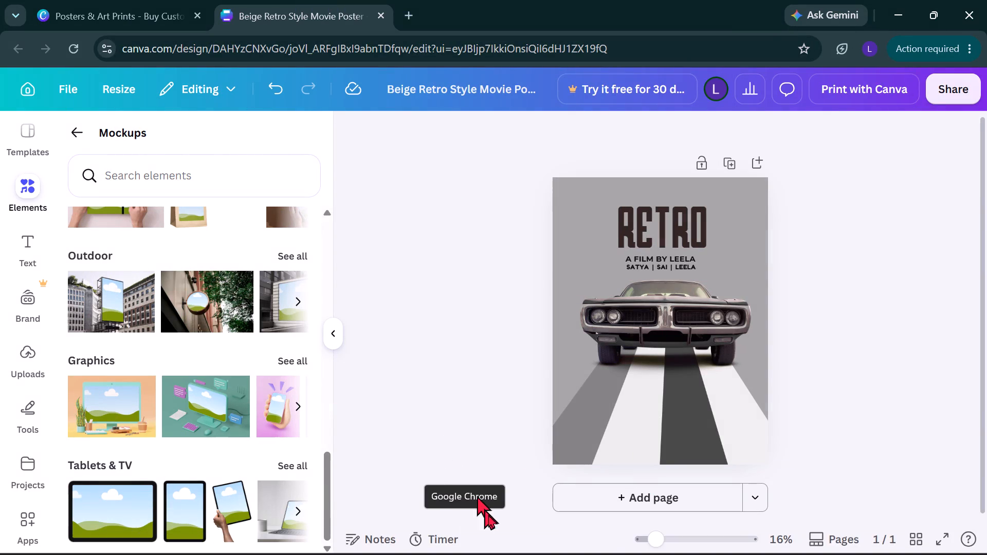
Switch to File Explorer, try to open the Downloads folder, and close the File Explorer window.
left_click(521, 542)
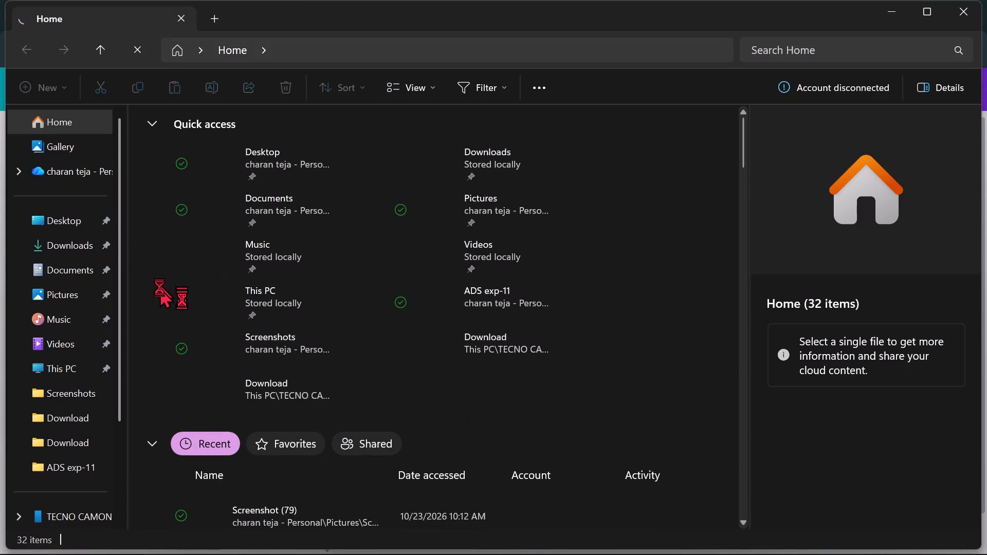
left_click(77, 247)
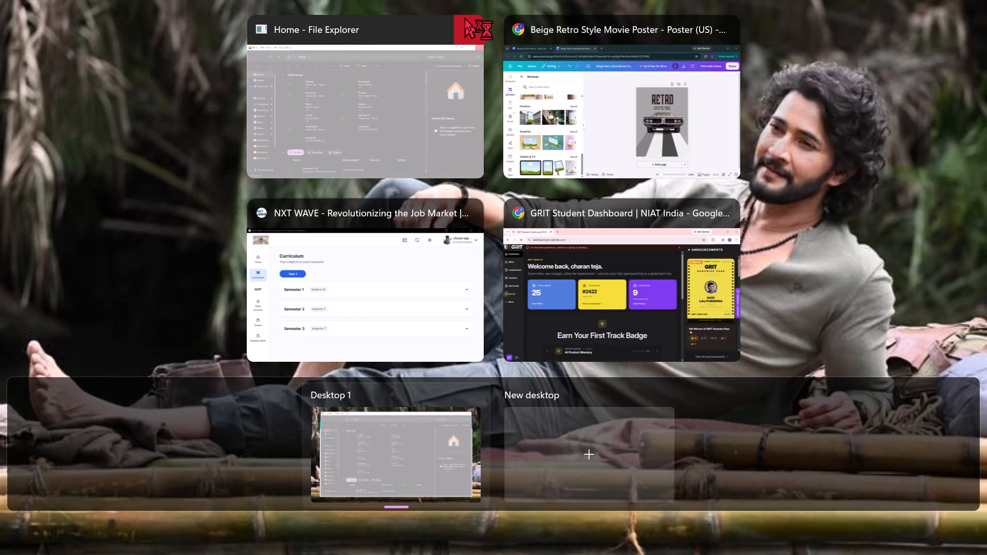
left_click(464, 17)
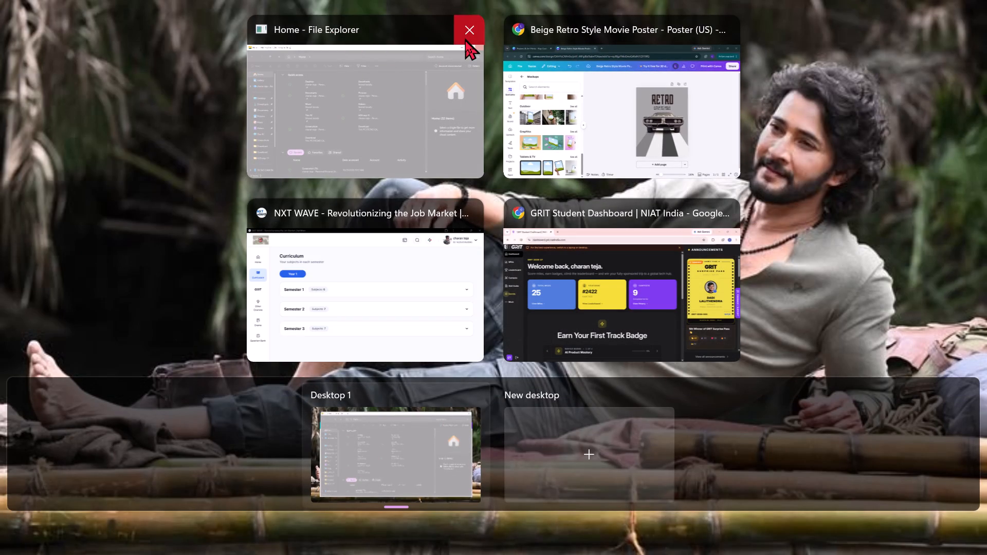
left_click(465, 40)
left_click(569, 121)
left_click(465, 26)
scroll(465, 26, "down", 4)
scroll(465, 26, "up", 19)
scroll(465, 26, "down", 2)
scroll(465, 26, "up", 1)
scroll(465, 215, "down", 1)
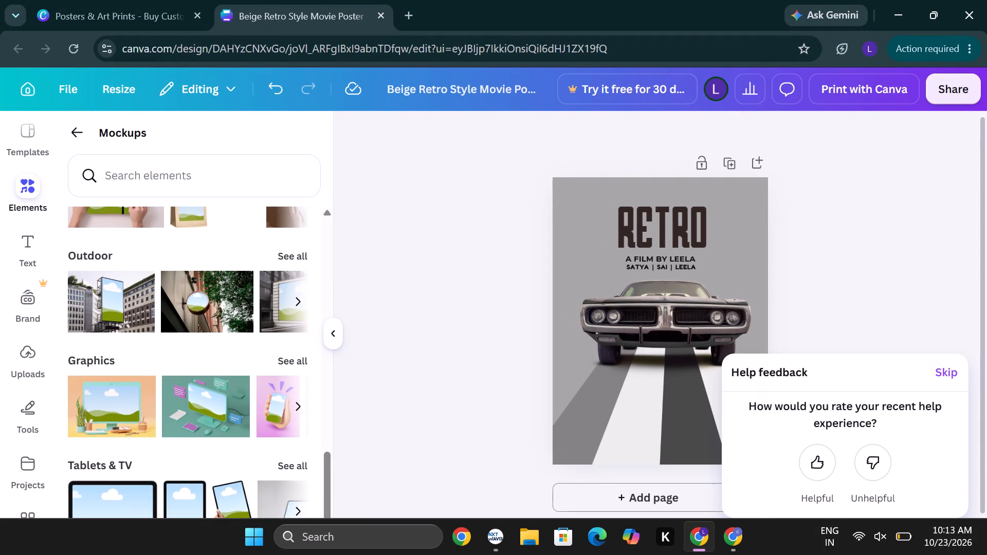
Switch to File Explorer and open the folder containing the recent Screenshot (79) file.
left_click(529, 545)
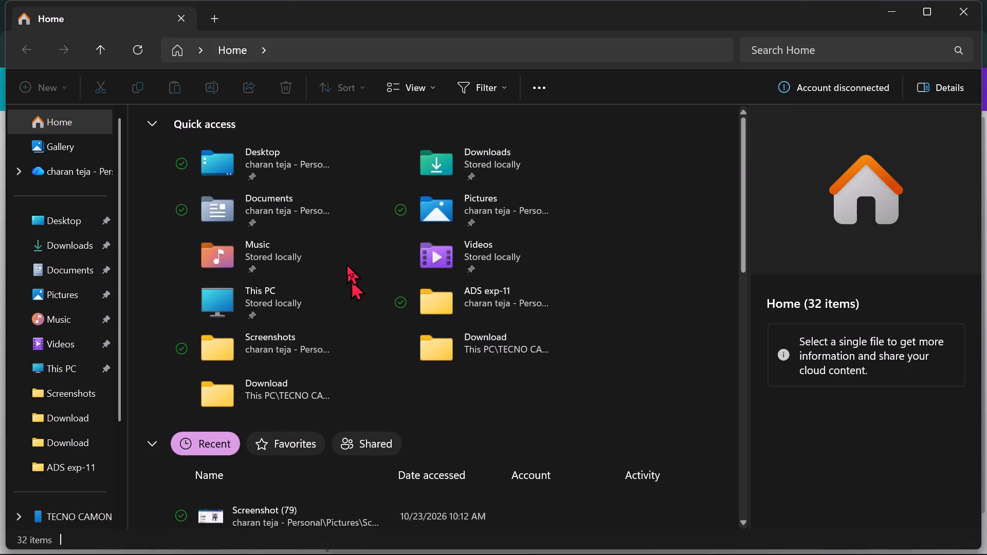
scroll(321, 300, "down", 1)
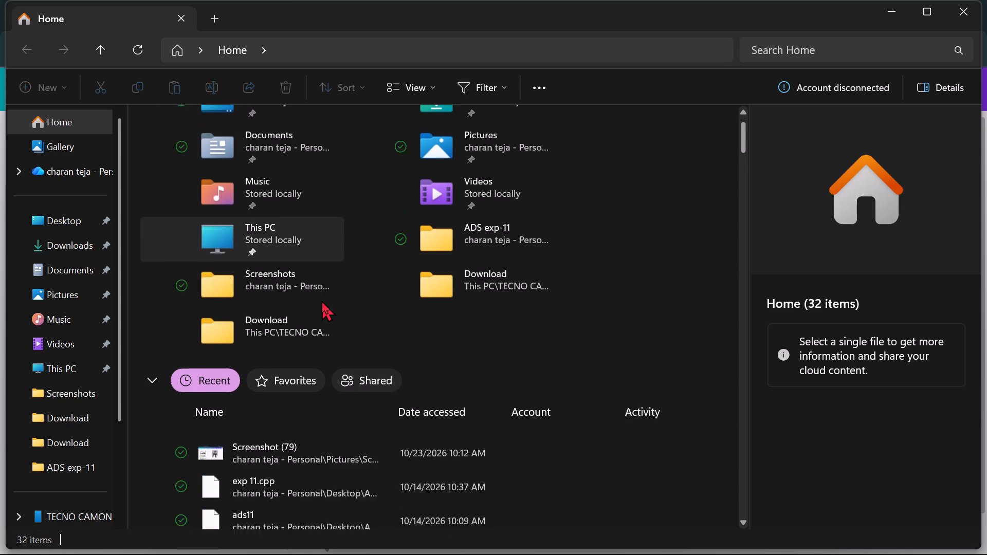
scroll(321, 300, "down", 2)
left_click(324, 309)
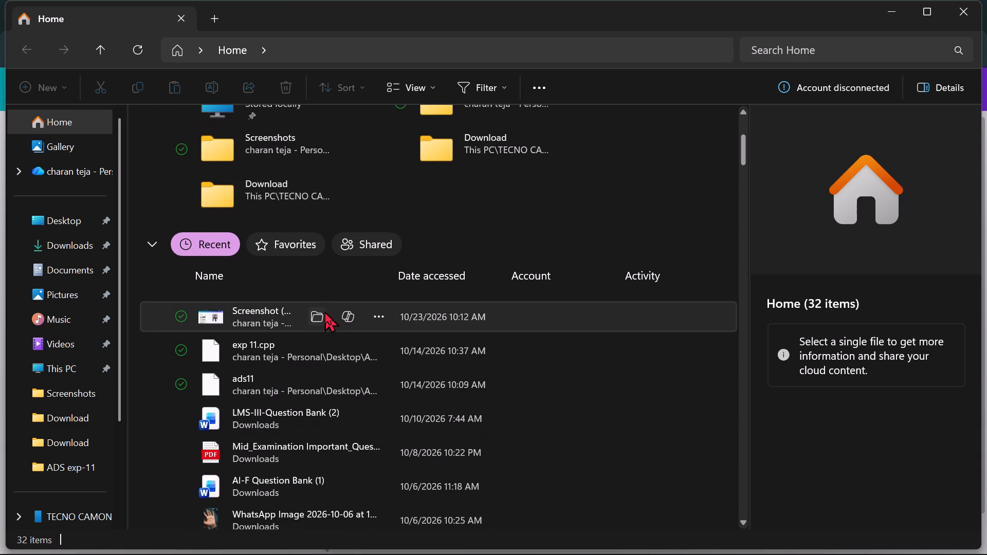
left_click(324, 311)
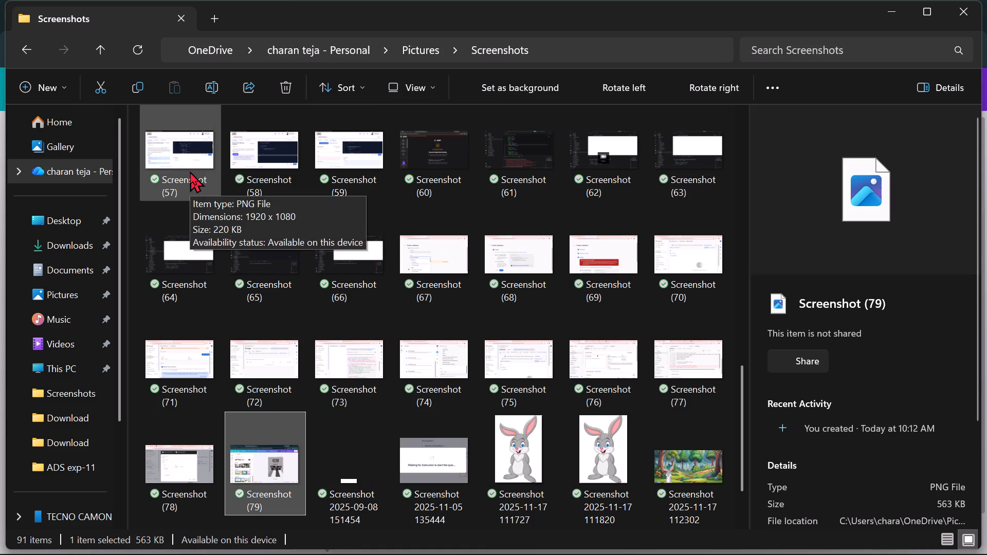
Find Screenshot (79) in the Screenshots folder and open it in Photos.
scroll(320, 289, "up", 10)
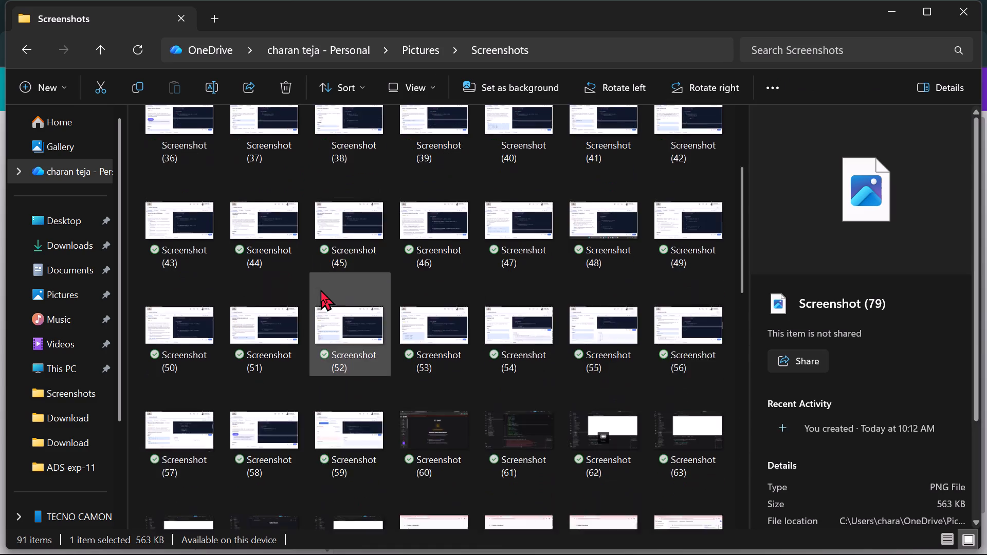
scroll(320, 289, "up", 4)
scroll(320, 289, "down", 18)
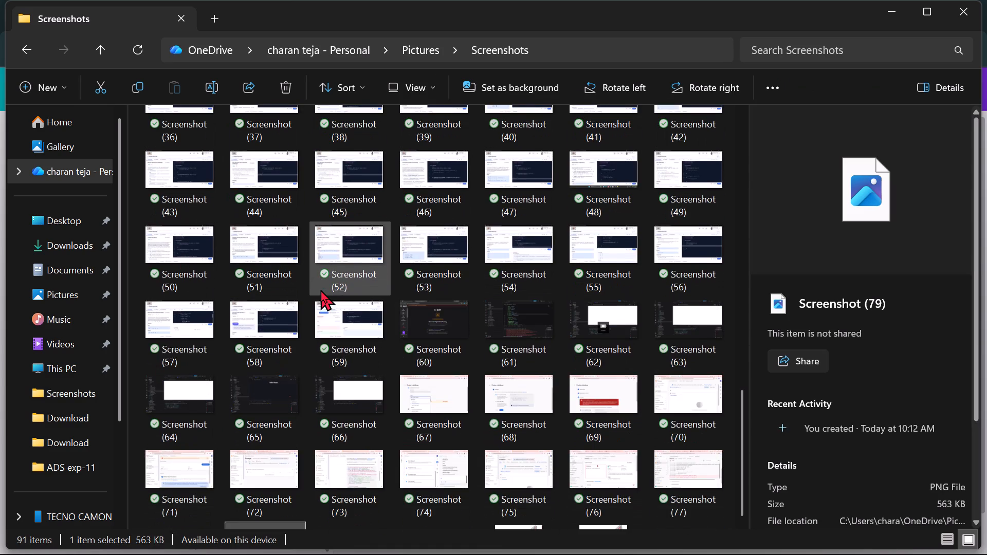
scroll(320, 289, "down", 4)
scroll(673, 469, "down", 3)
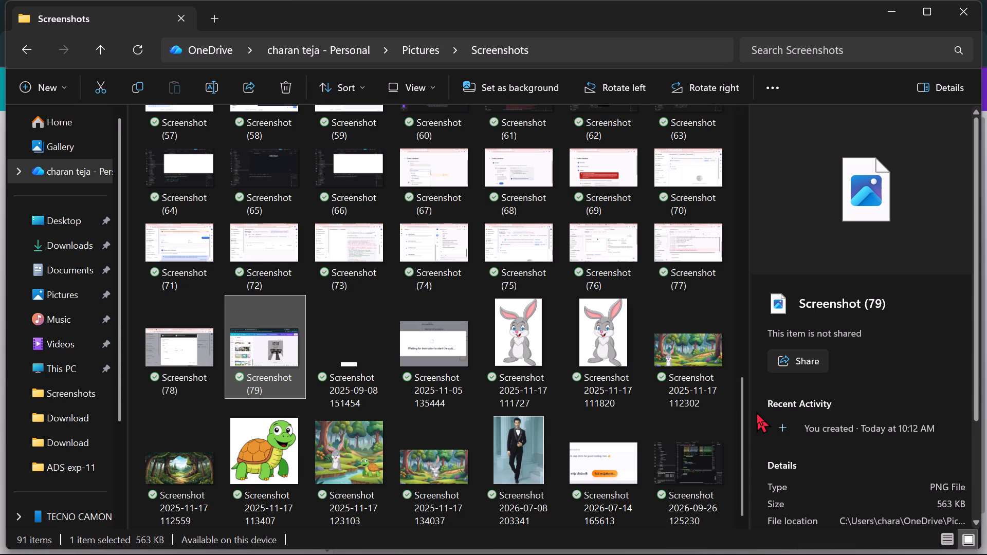
left_click(258, 376)
triple_click(258, 376)
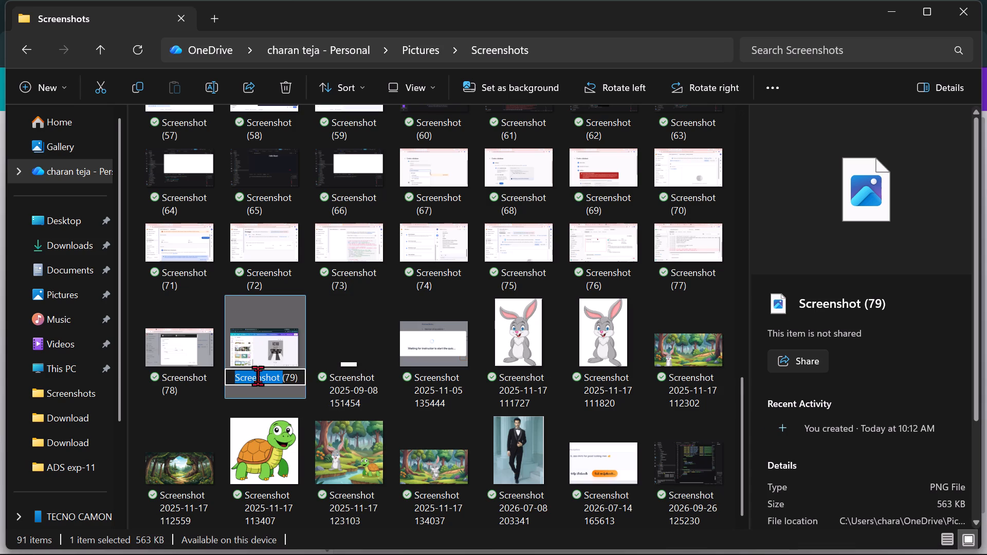
triple_click(264, 346)
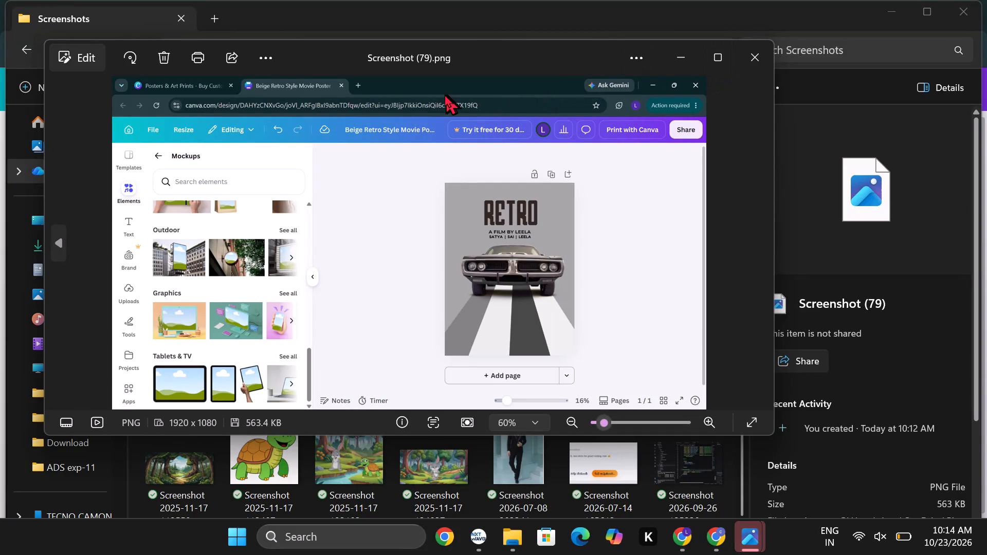
Crop Screenshot (79) down to just the RETRO poster, about 402 x 547 pixels.
left_click(70, 58)
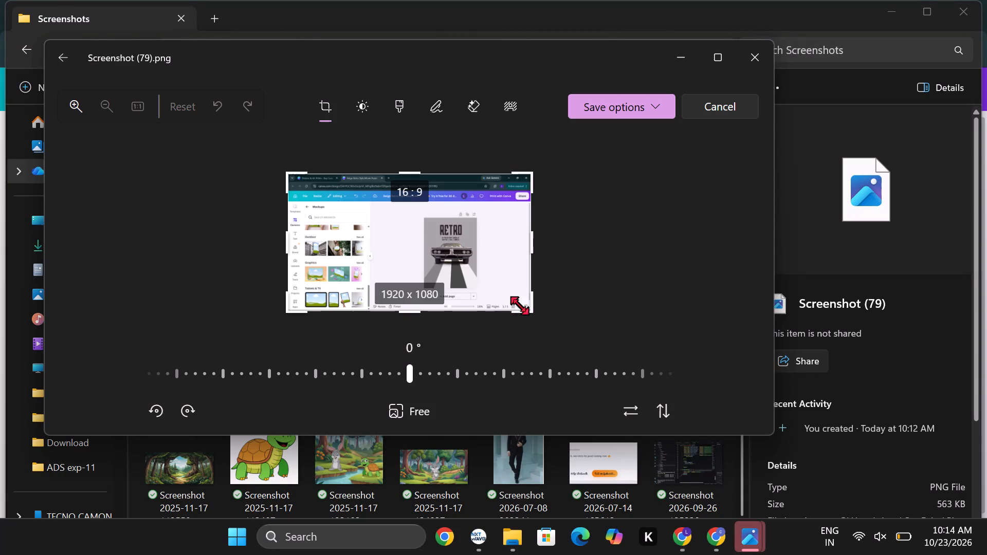
left_click_drag(534, 317, 524, 305)
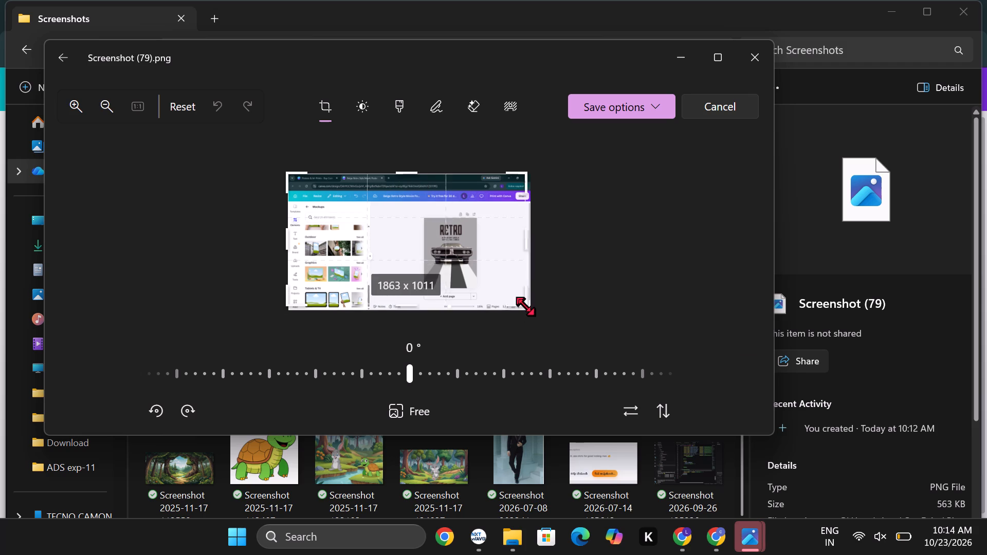
left_click_drag(524, 305, 485, 296)
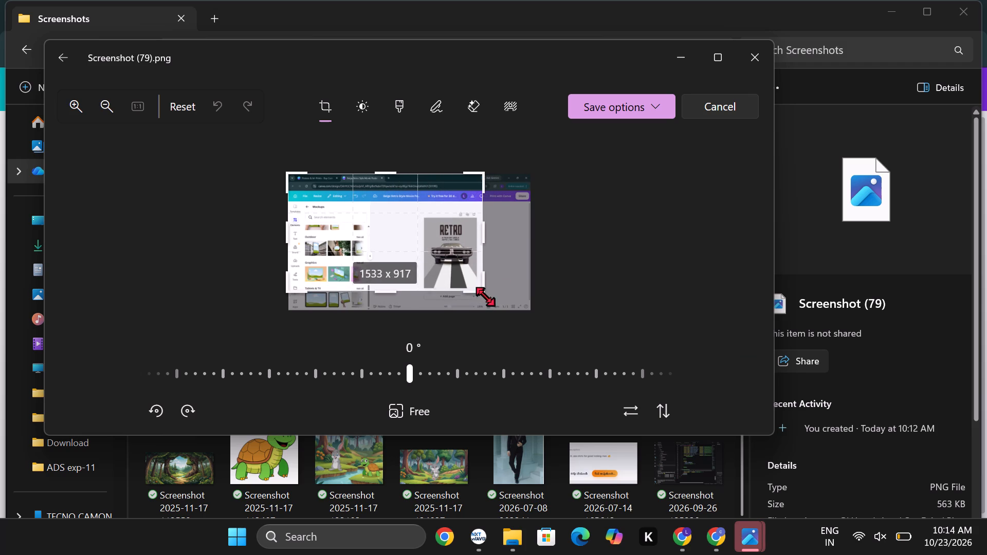
left_click_drag(485, 296, 475, 299)
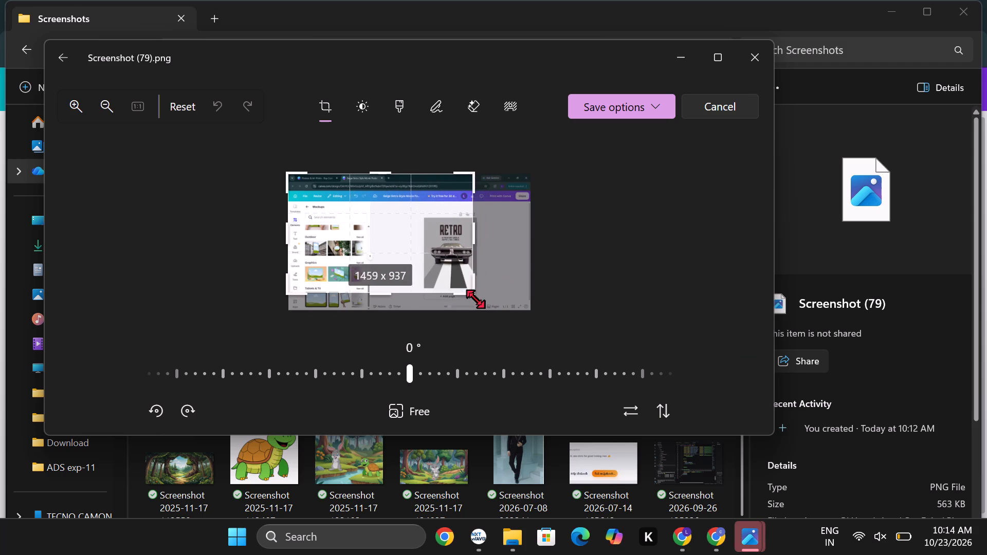
left_click_drag(475, 299, 480, 299)
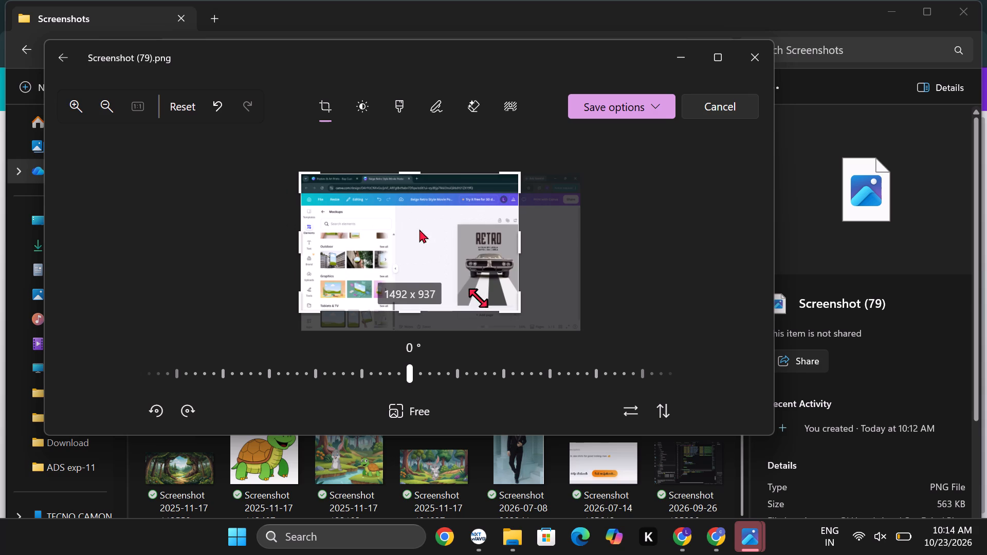
left_click_drag(405, 170, 451, 200)
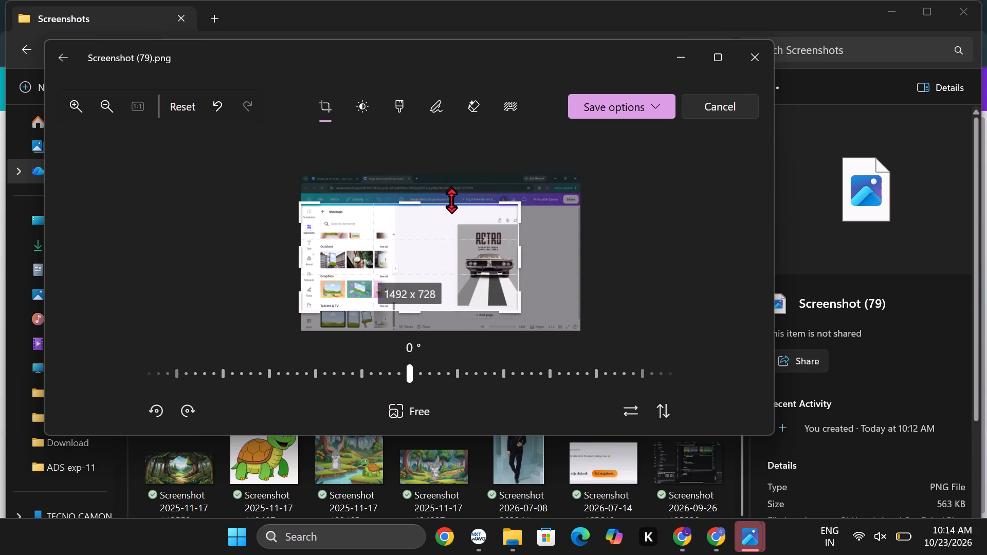
left_click_drag(451, 200, 452, 219)
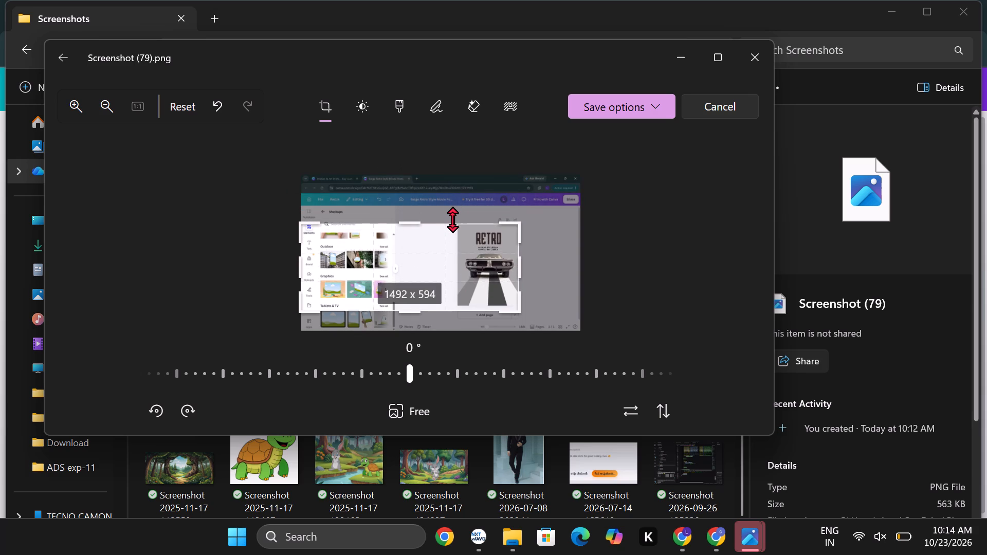
left_click_drag(452, 219, 455, 220)
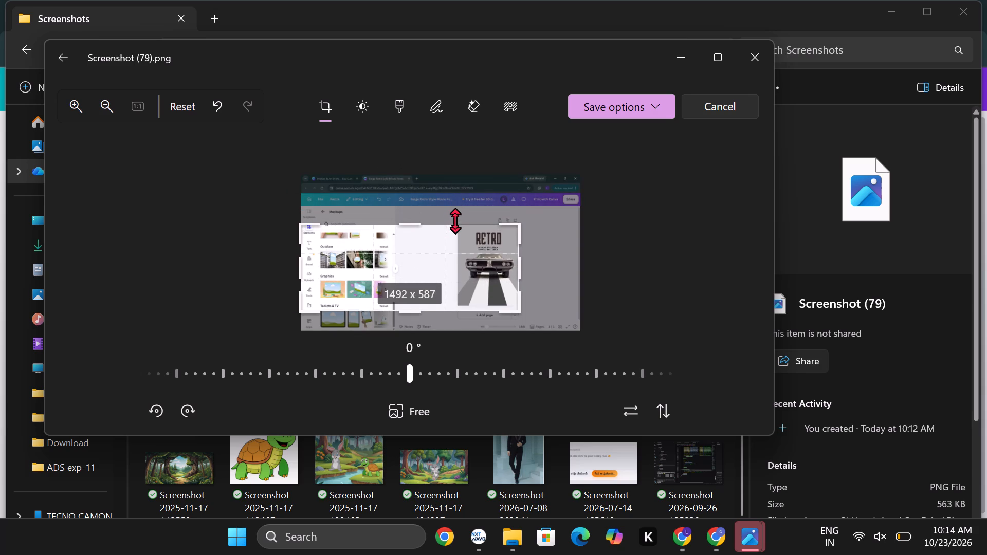
left_click_drag(455, 220, 455, 220)
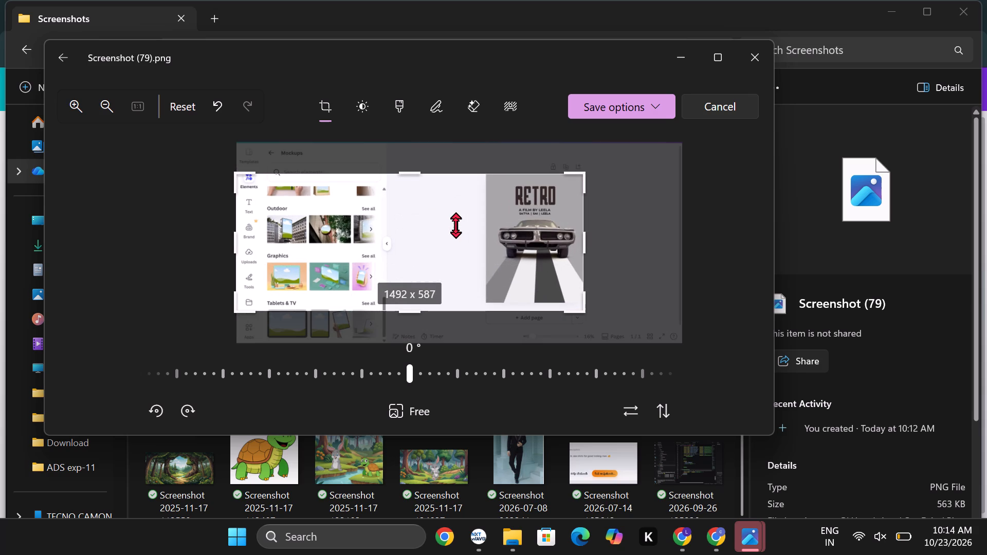
left_click_drag(411, 306, 411, 295)
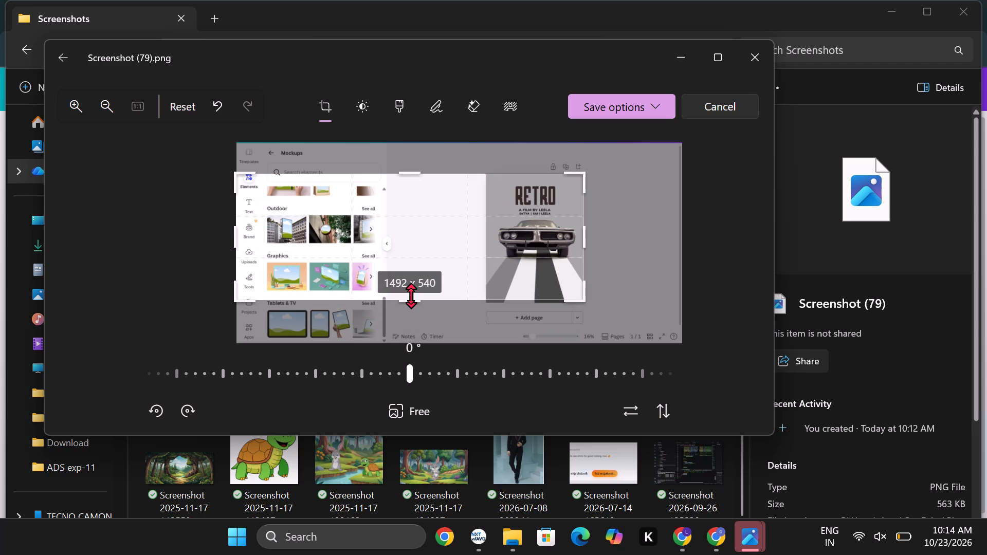
left_click_drag(411, 295, 411, 297)
left_click_drag(223, 237, 495, 220)
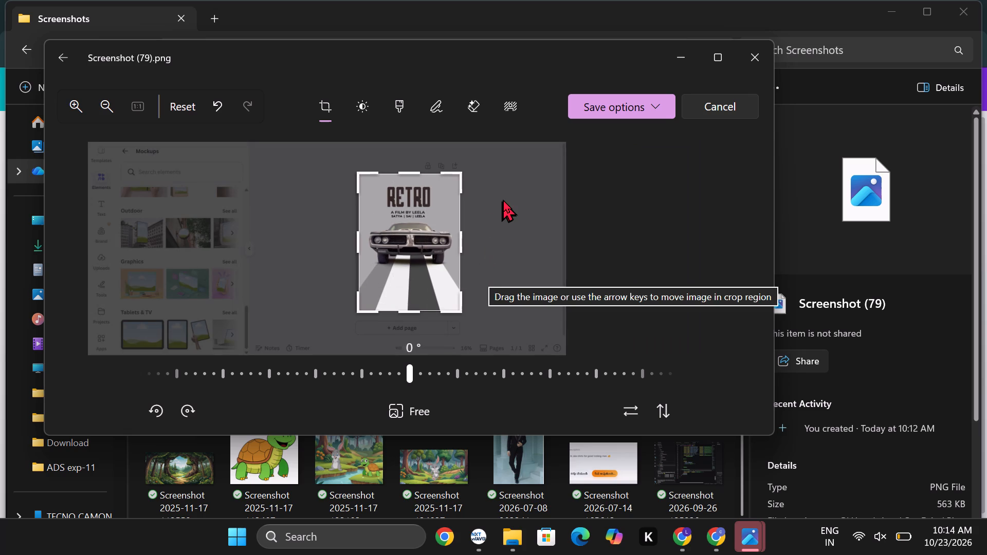
Save the cropped poster as a PNG copy named Screenshot (79) in the Pictures folder, and close the image windows.
left_click(614, 107)
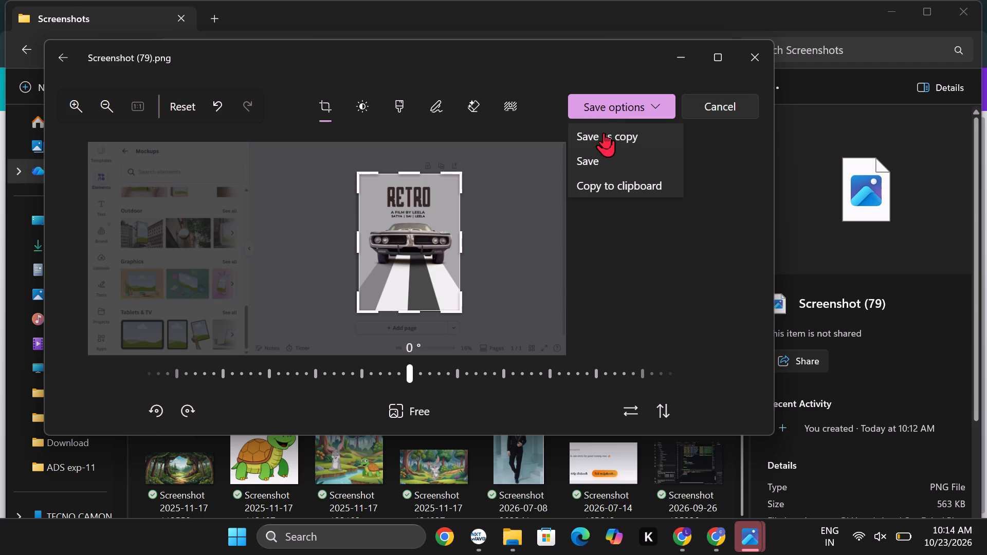
left_click(604, 133)
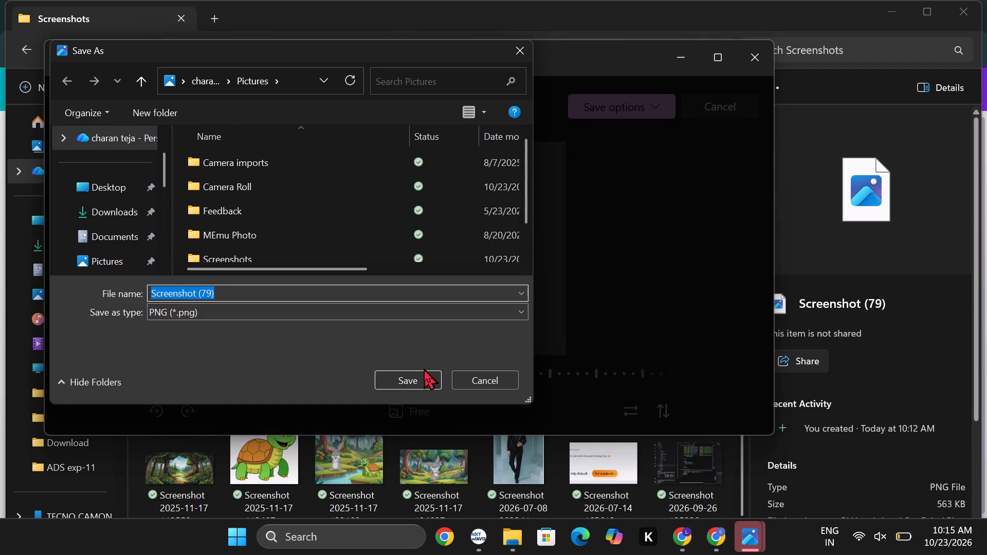
left_click(419, 381)
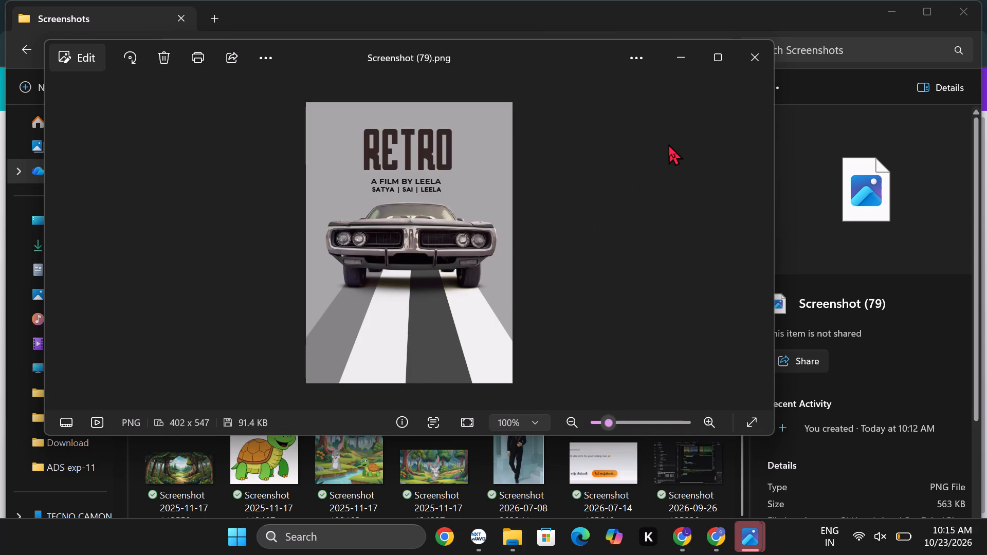
left_click(761, 72)
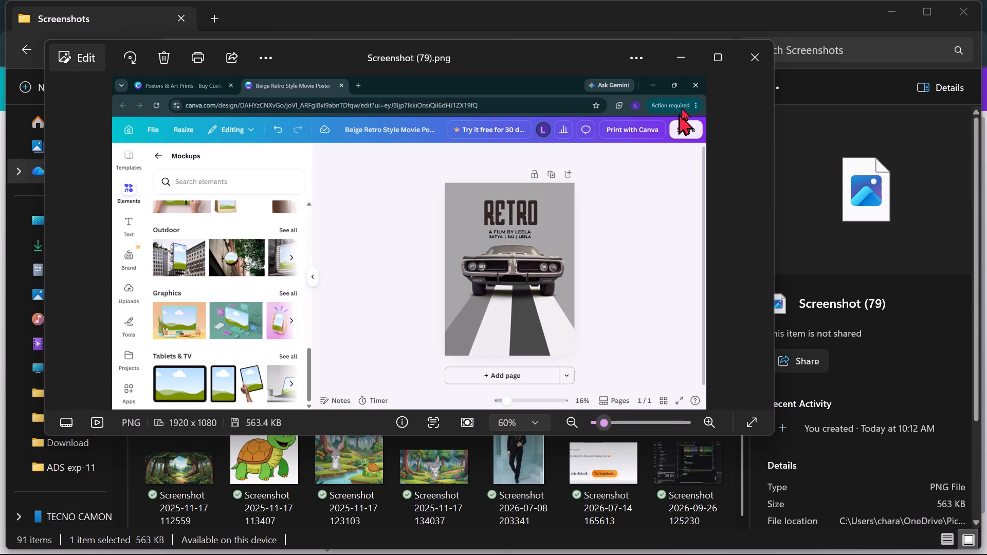
left_click(761, 50)
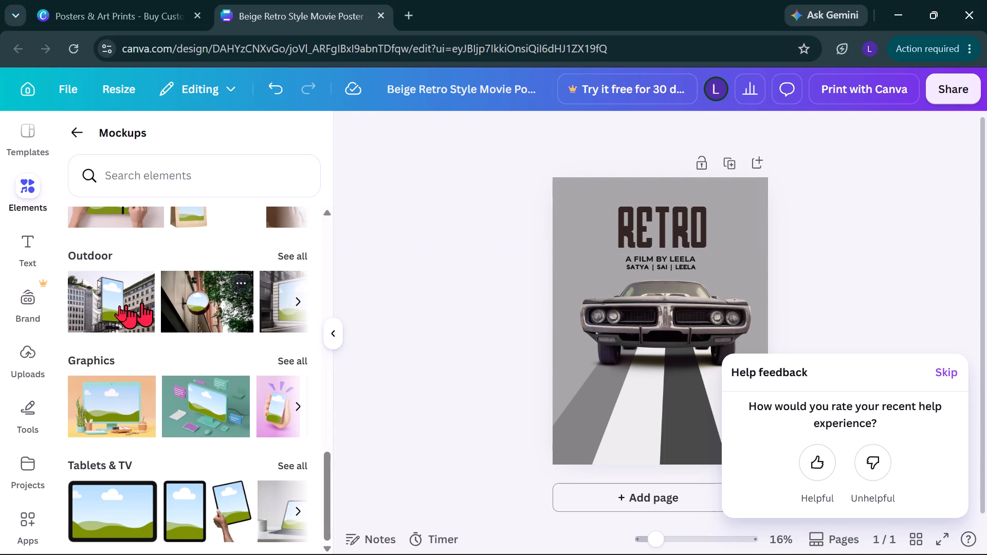
Back in Canva, add the building billboard mockup from the Outdoor mockups and position it over the car's front on the poster.
left_click(88, 310)
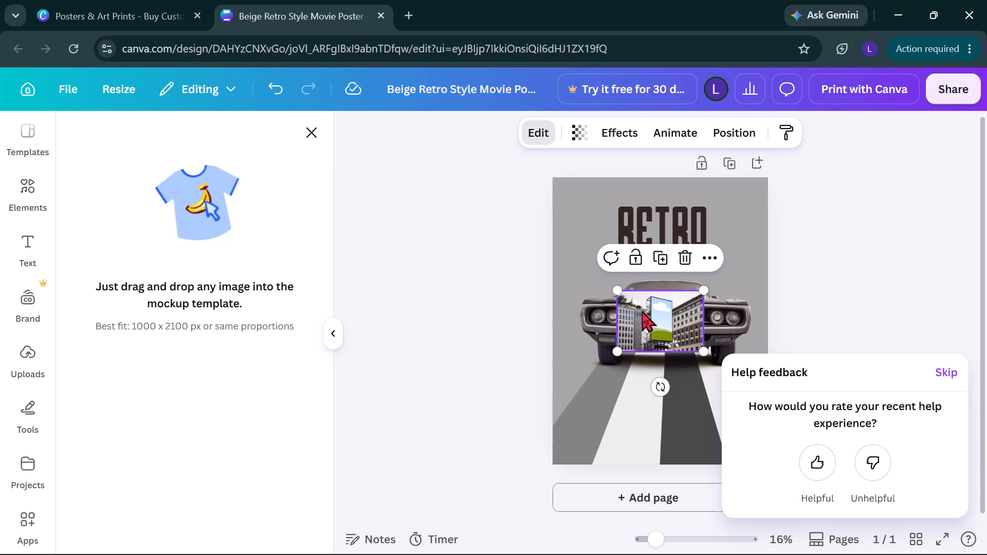
left_click_drag(642, 310, 398, 314)
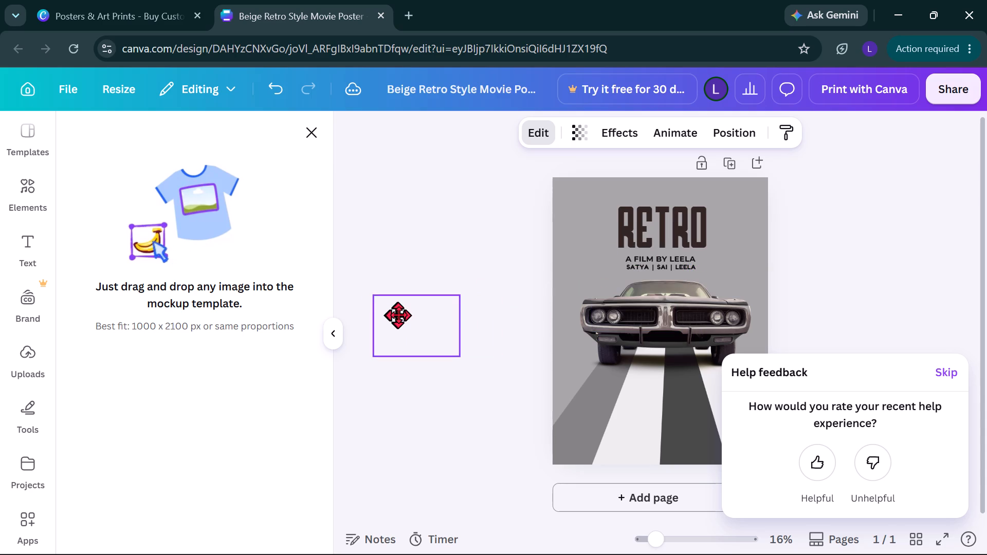
left_click_drag(398, 314, 662, 271)
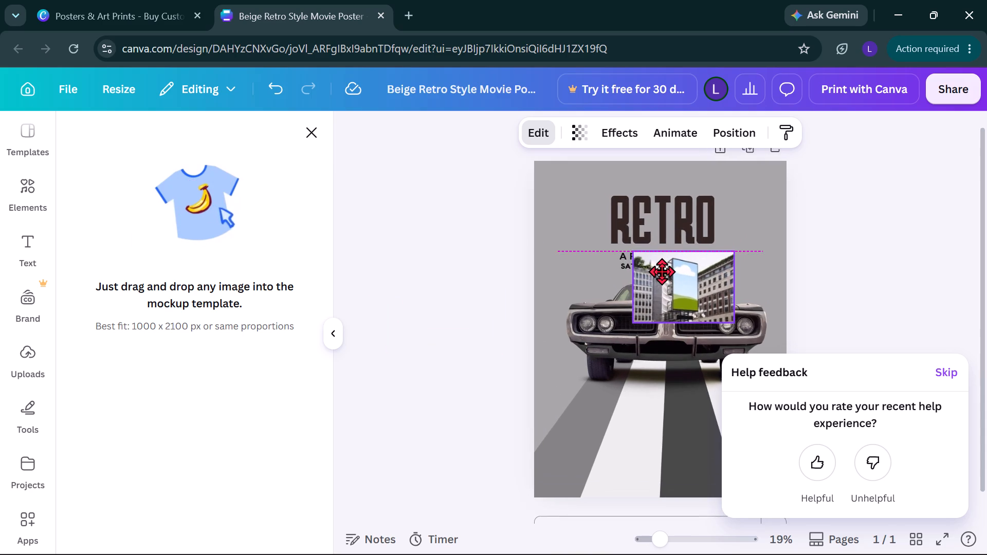
left_click_drag(662, 271, 593, 291)
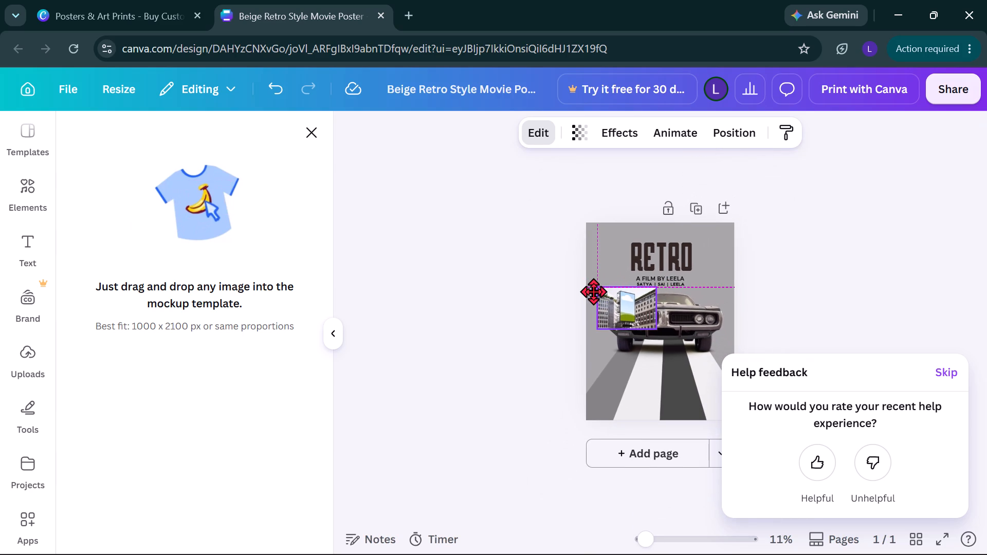
left_click_drag(593, 291, 608, 302)
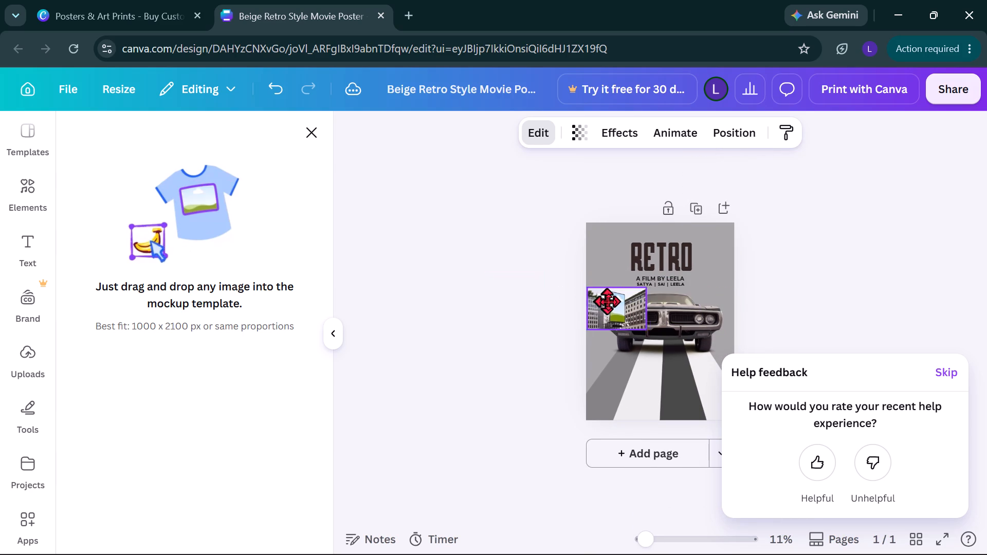
left_click_drag(608, 302, 611, 302)
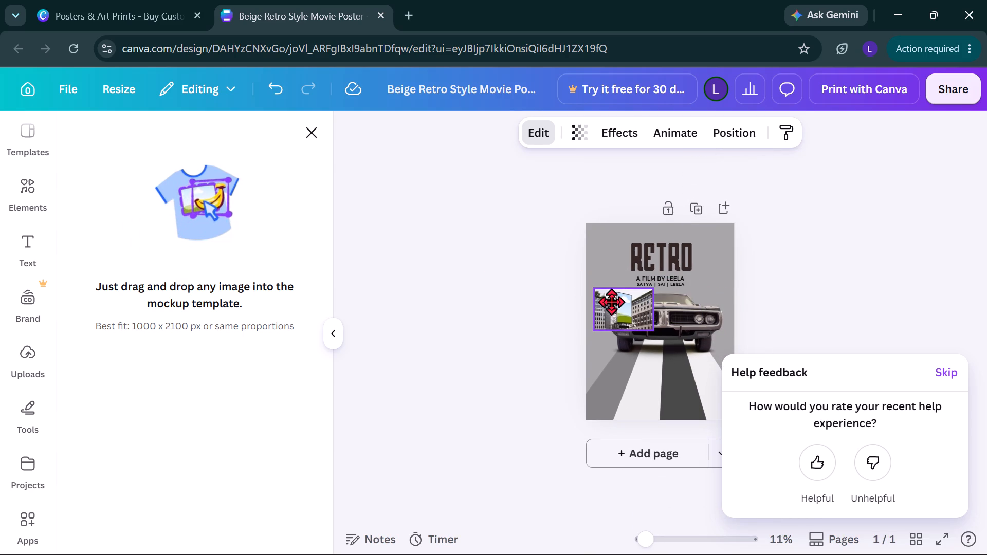
left_click_drag(611, 302, 658, 304)
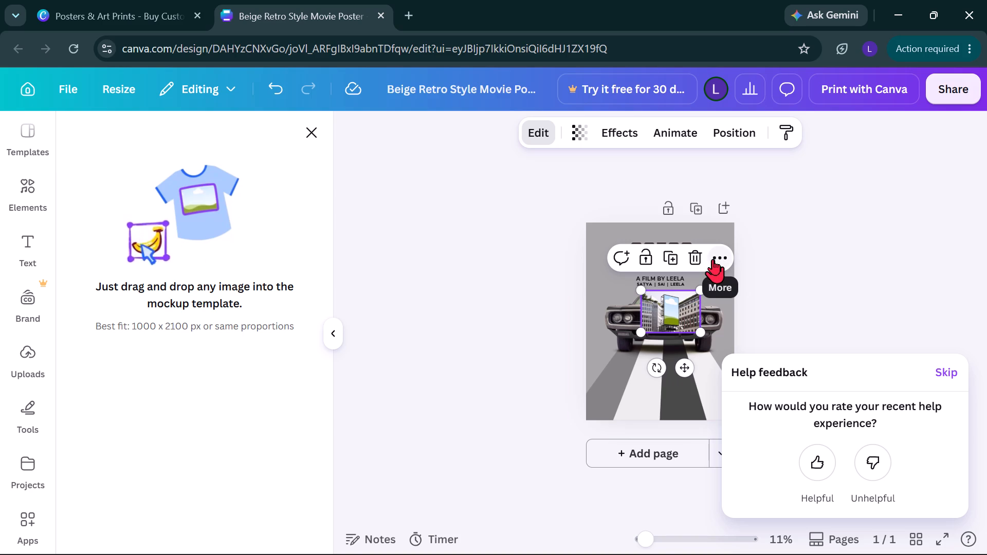
Enlarge the billboard mockup proportionally from its lower-right corner so it reaches beyond the poster's right edge.
left_click_drag(700, 330, 786, 427)
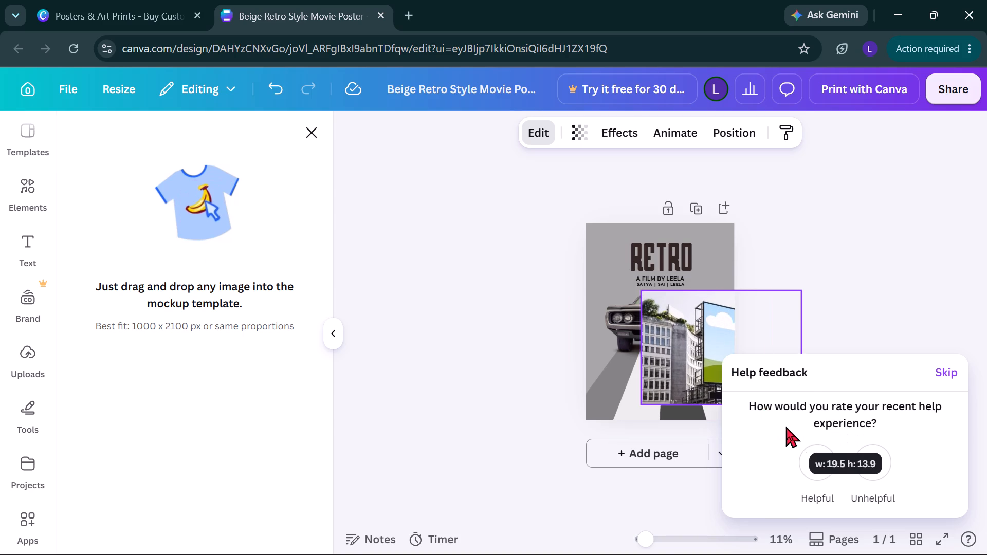
left_click_drag(786, 427, 832, 465)
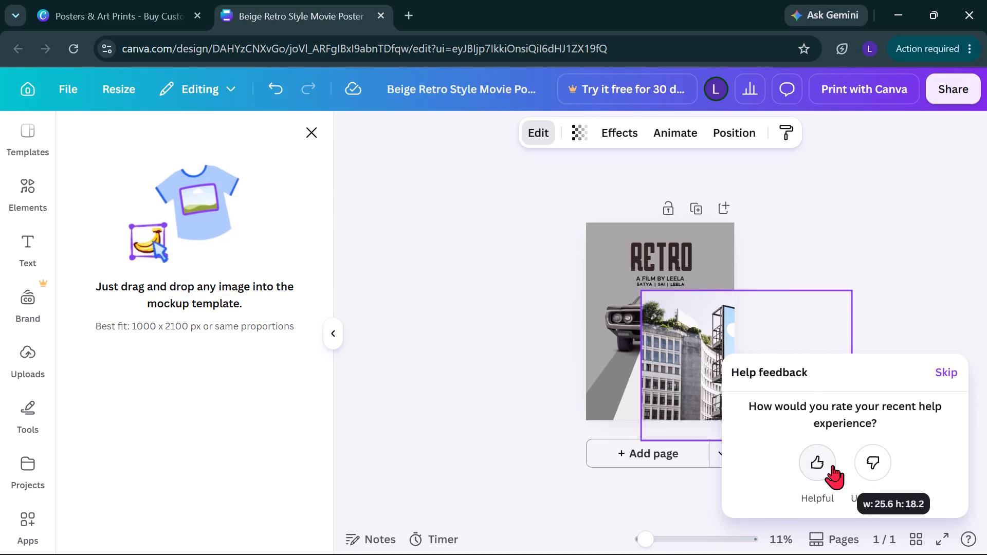
left_click_drag(832, 465, 786, 479)
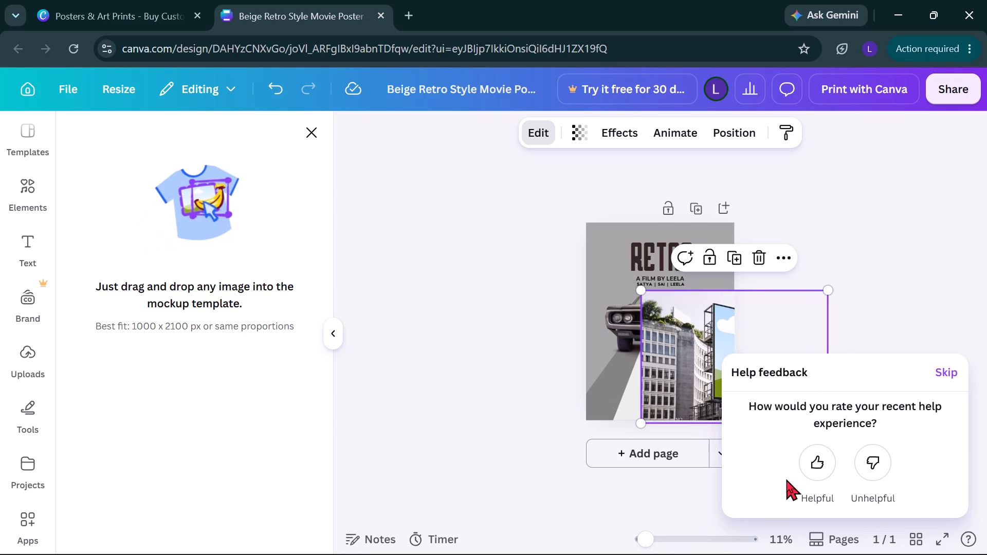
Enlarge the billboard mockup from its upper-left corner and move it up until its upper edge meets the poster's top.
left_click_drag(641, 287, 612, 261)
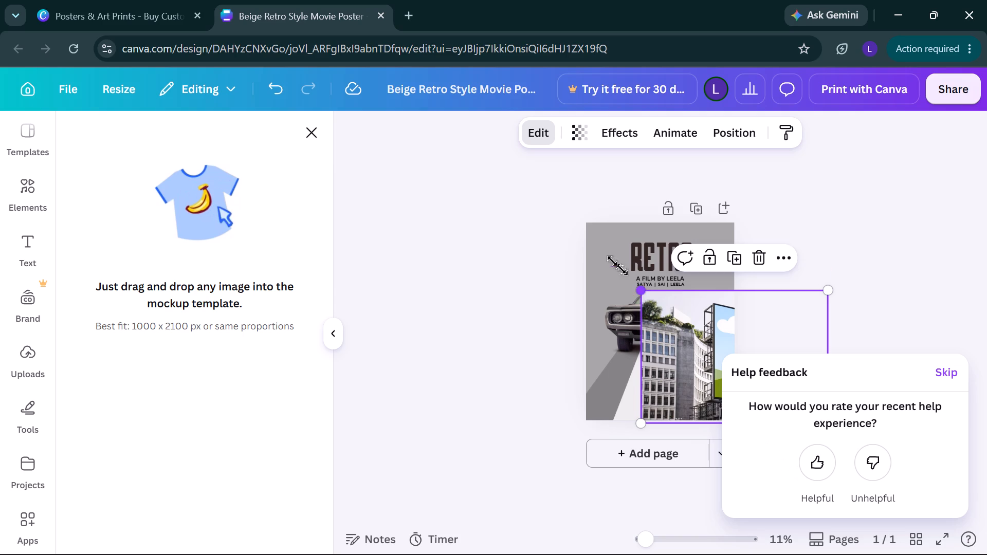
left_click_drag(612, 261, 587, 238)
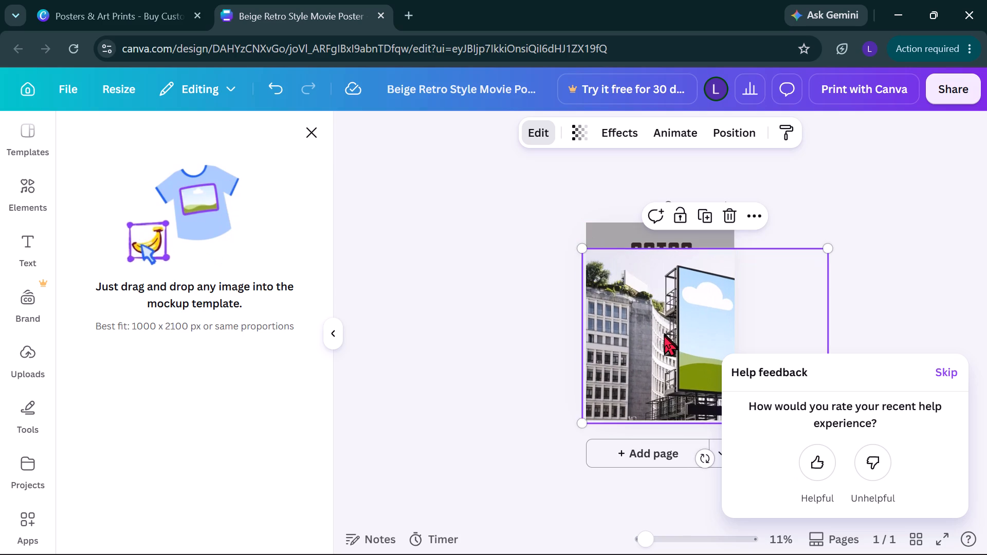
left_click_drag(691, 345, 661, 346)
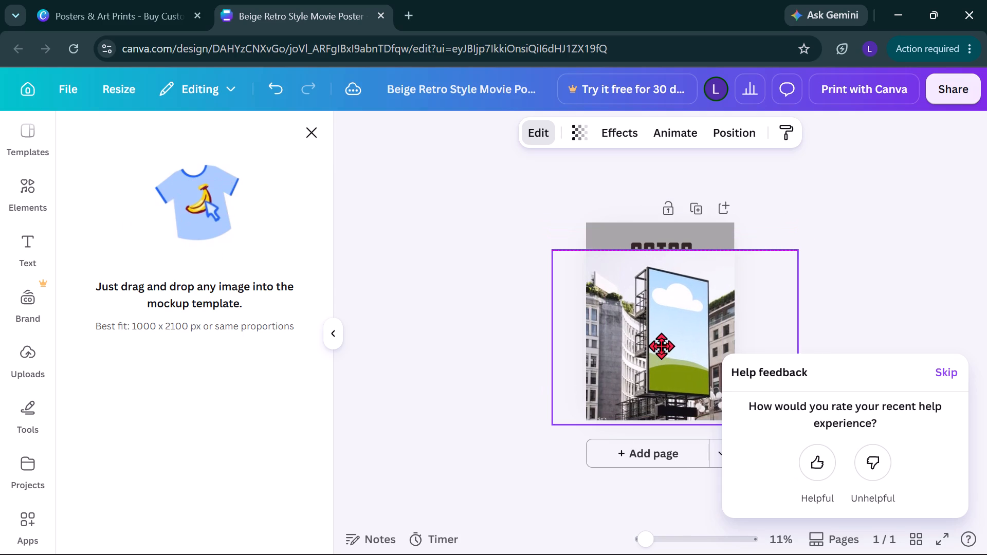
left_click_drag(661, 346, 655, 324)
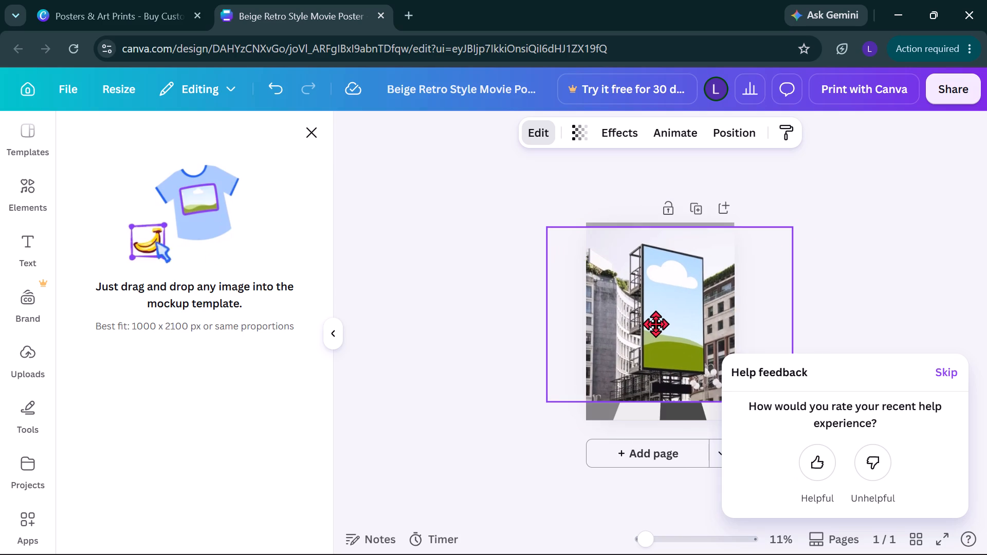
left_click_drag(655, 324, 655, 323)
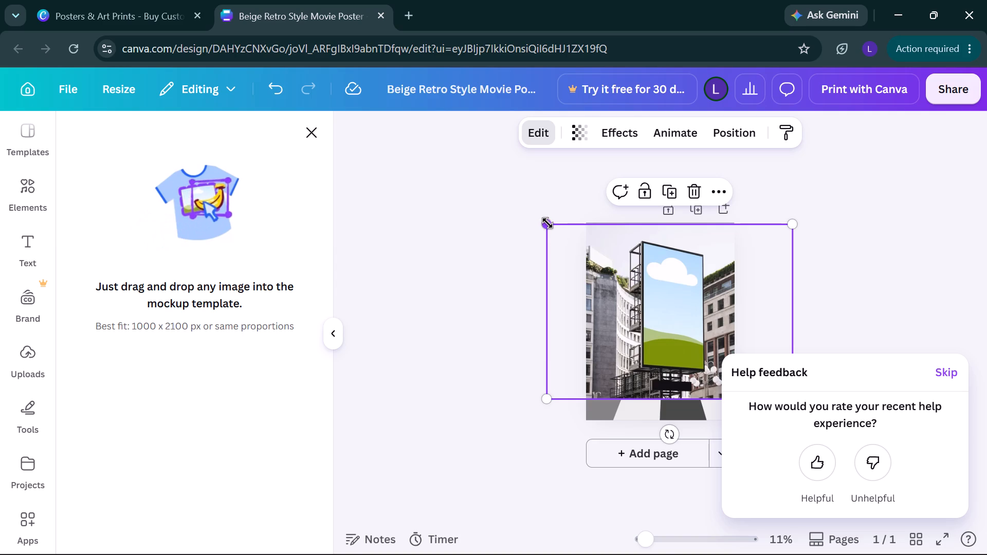
Dismiss the help feedback, then shrink and reposition the billboard mockup to span exactly the poster's width, its upper edge crossing the RETRO title.
left_click_drag(546, 224, 609, 243)
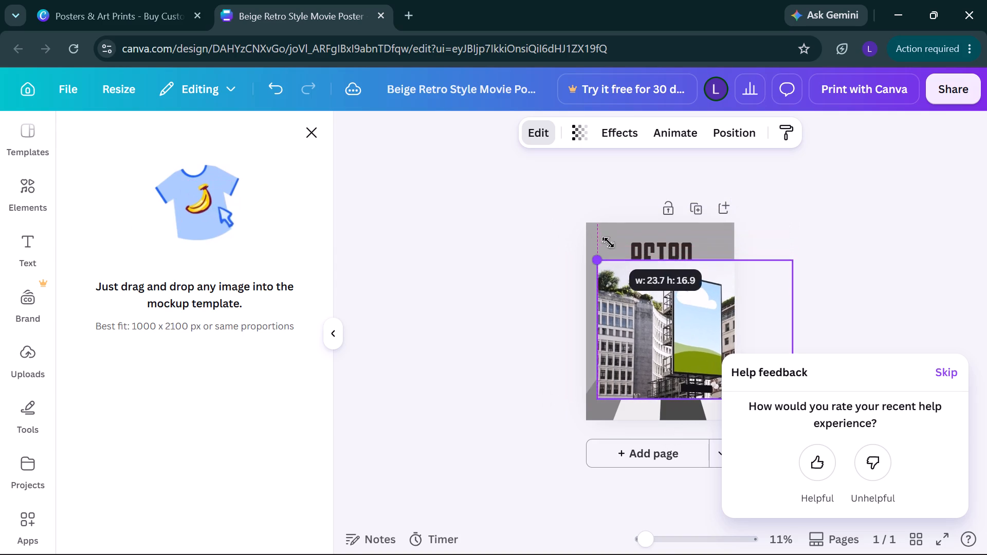
left_click_drag(609, 243, 600, 246)
left_click_drag(676, 316, 649, 314)
left_click(649, 314)
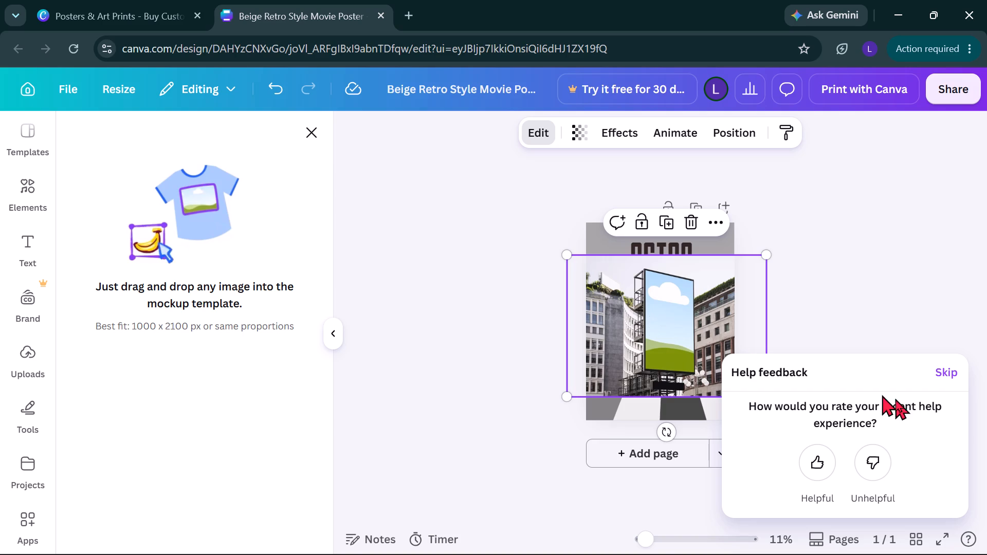
left_click(943, 377)
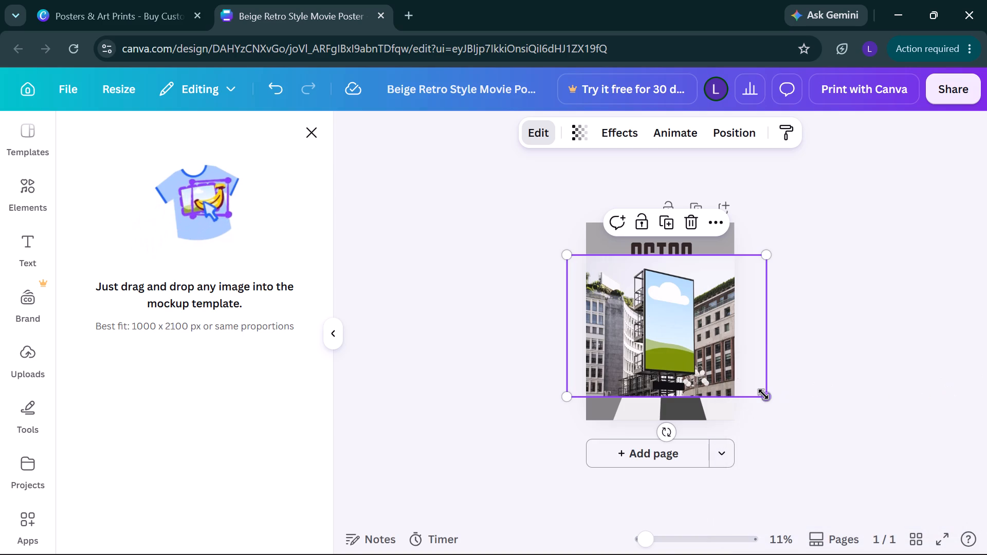
left_click_drag(763, 394, 720, 363)
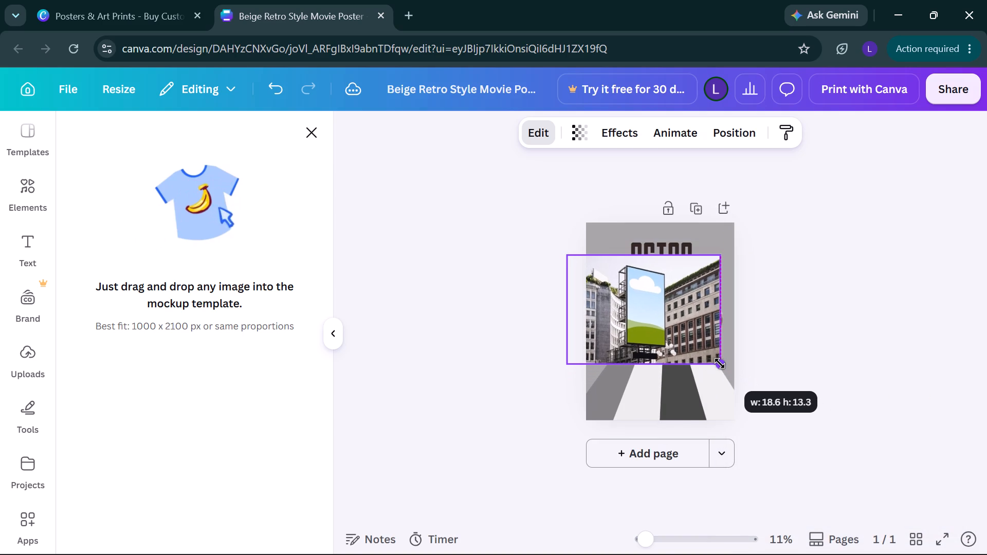
left_click_drag(720, 363, 730, 369)
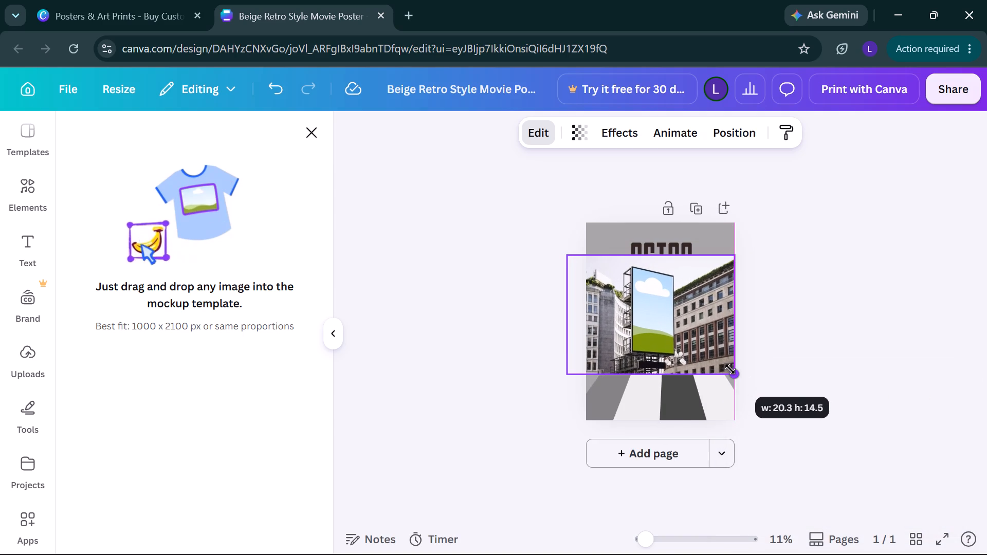
left_click_drag(730, 369, 728, 369)
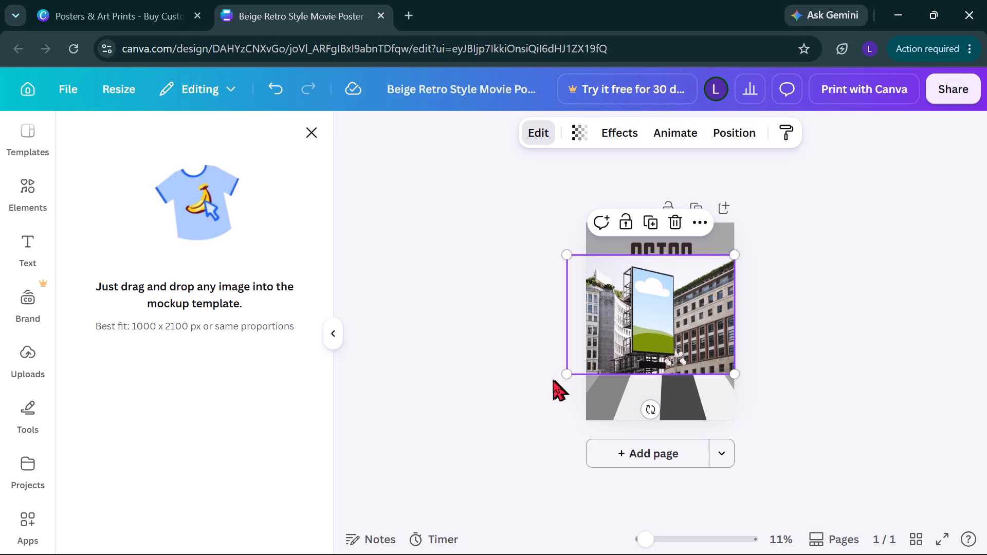
left_click_drag(566, 371, 584, 364)
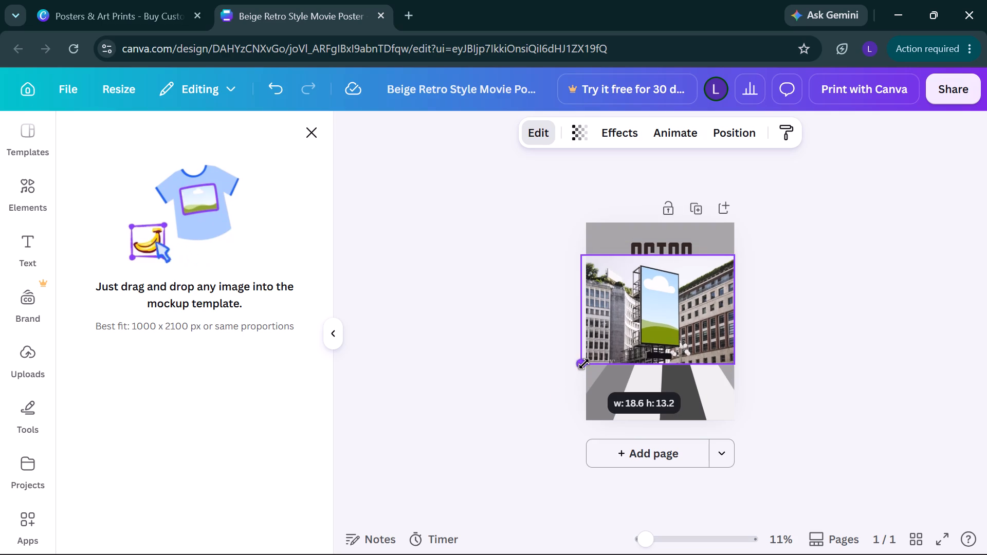
left_click_drag(584, 364, 587, 360)
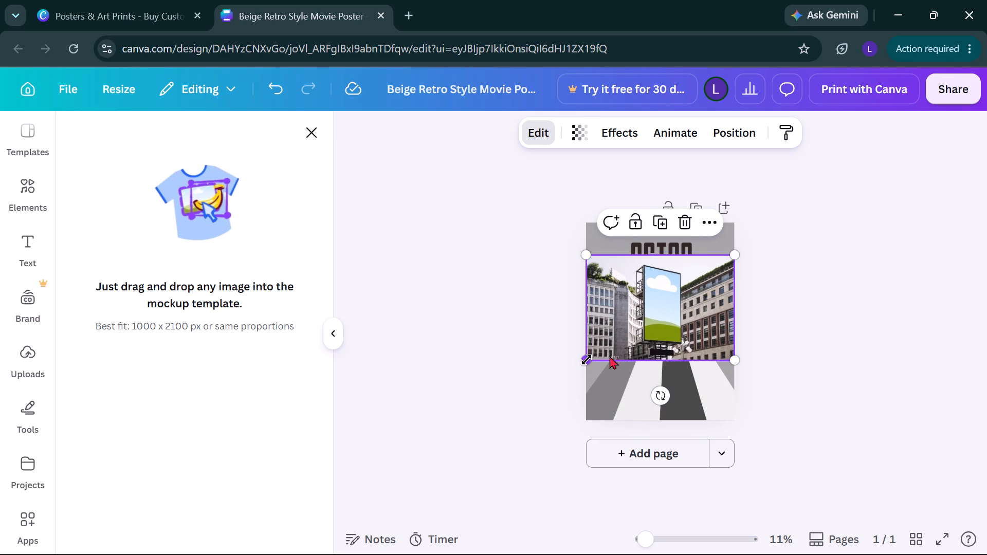
left_click(815, 263)
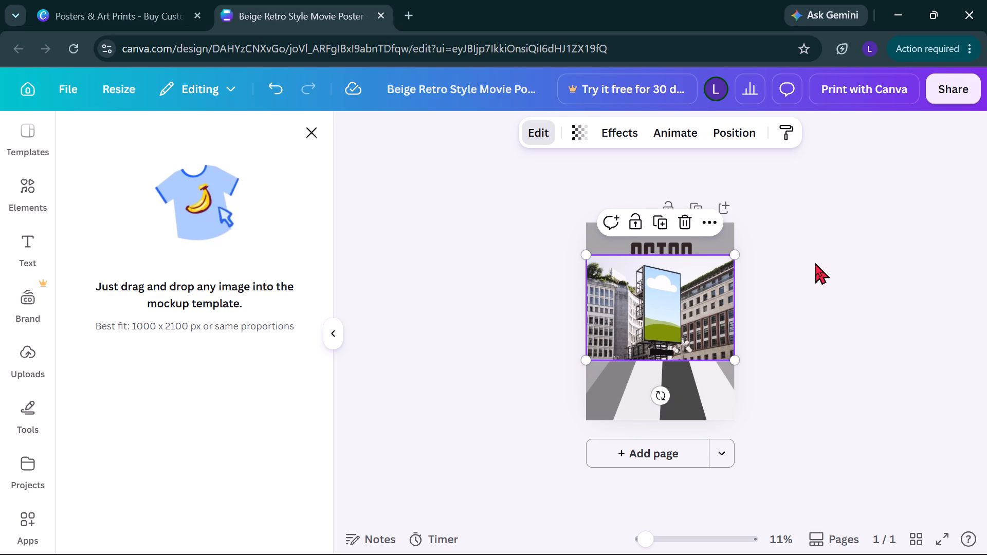
left_click(815, 264)
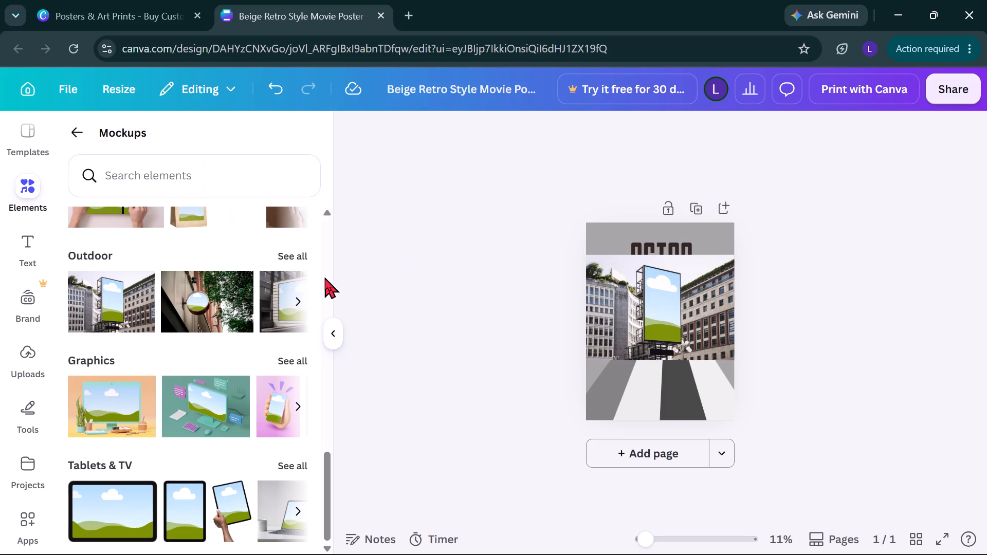
Open the options for resizing the design into another format.
left_click(112, 87)
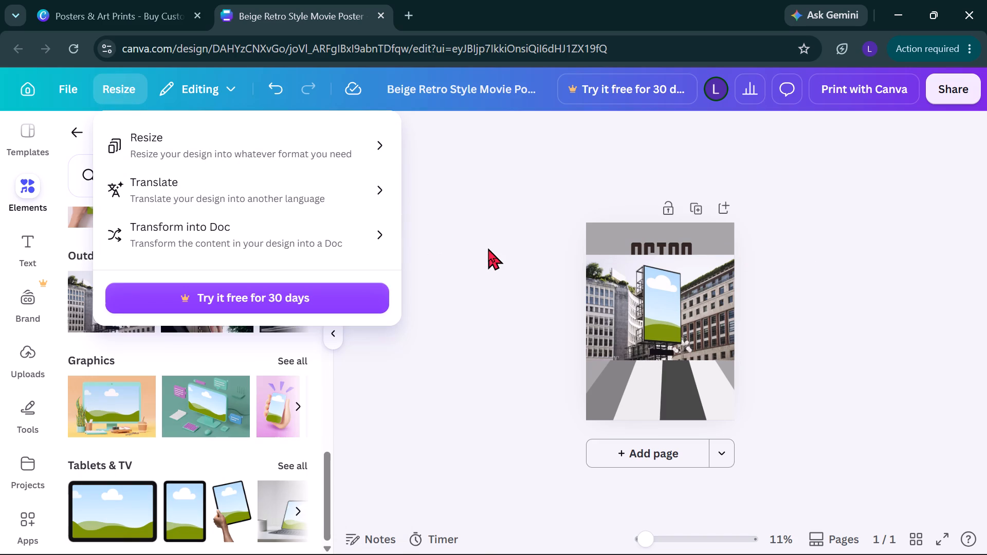
left_click(239, 139)
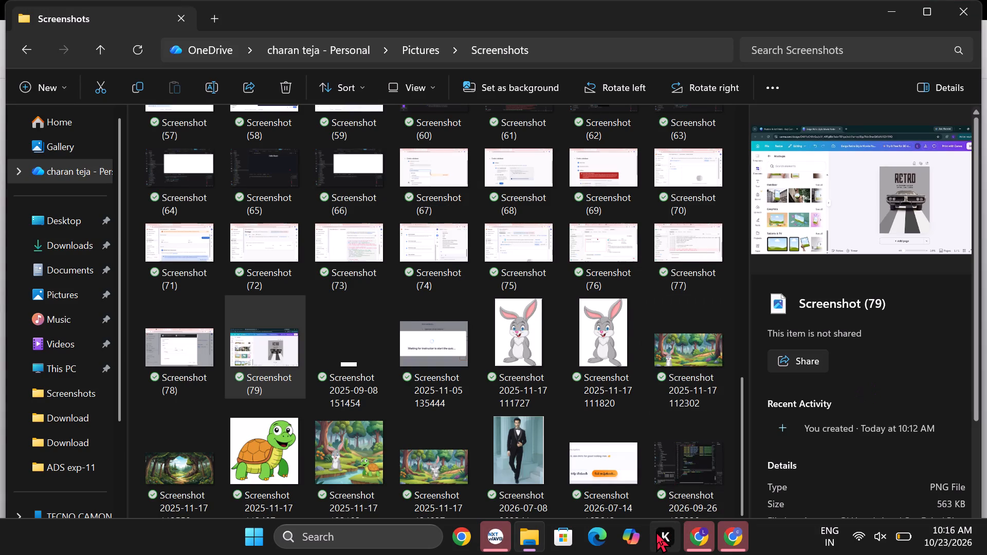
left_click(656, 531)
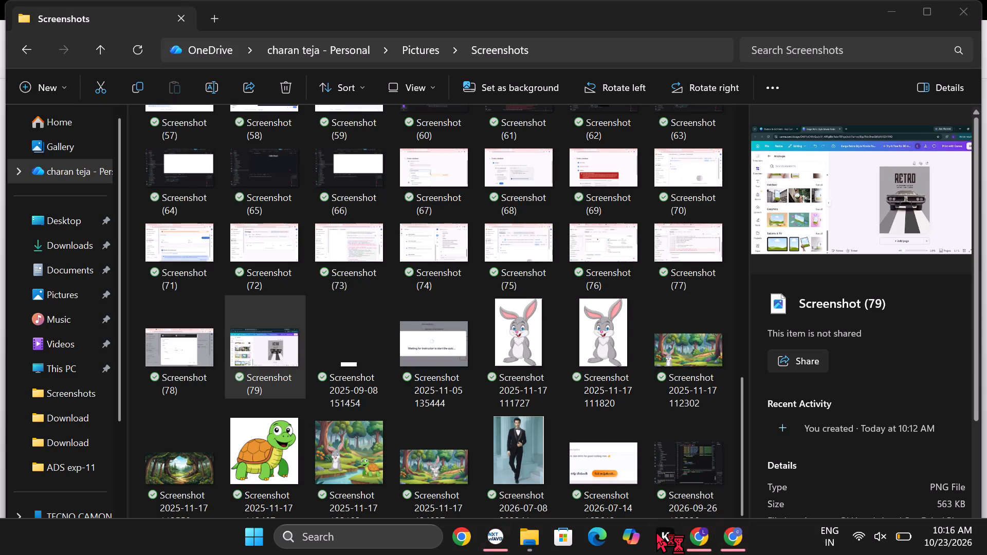